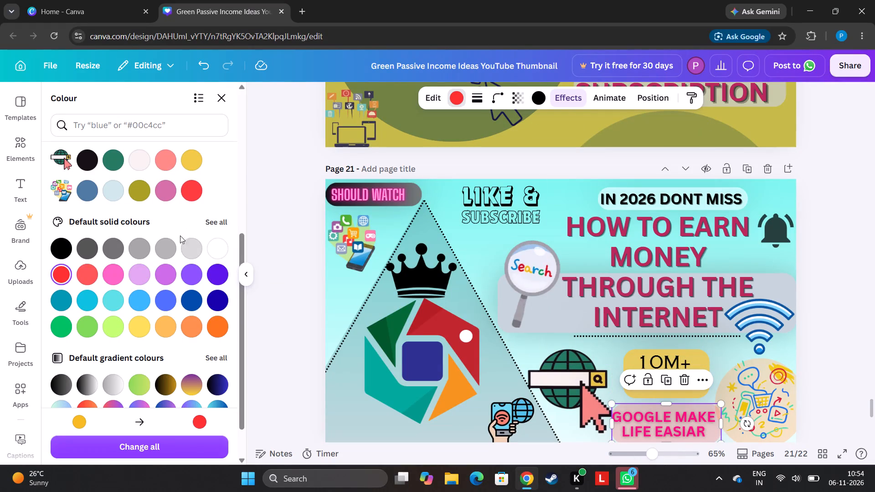
Try several fill colours on the rounded box behind "GOOGLE MAKE LIFE EASIAR" on page 21, settling on medium blue.
click(215, 250)
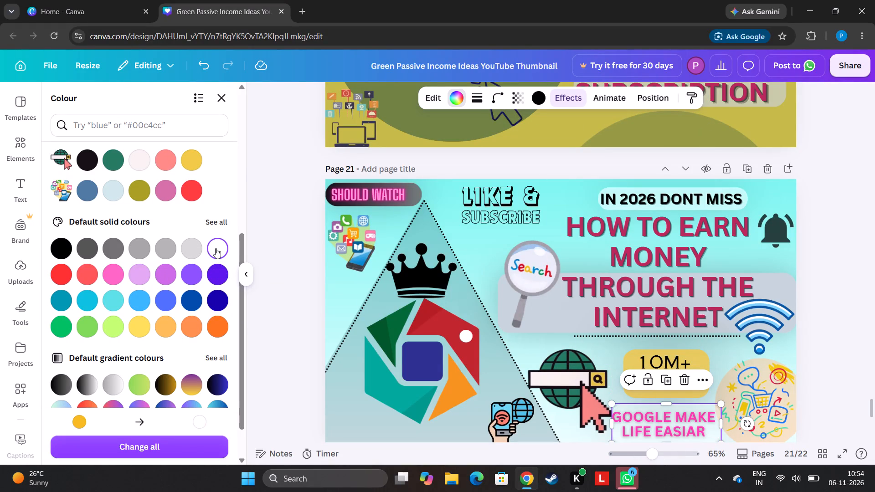
click(62, 245)
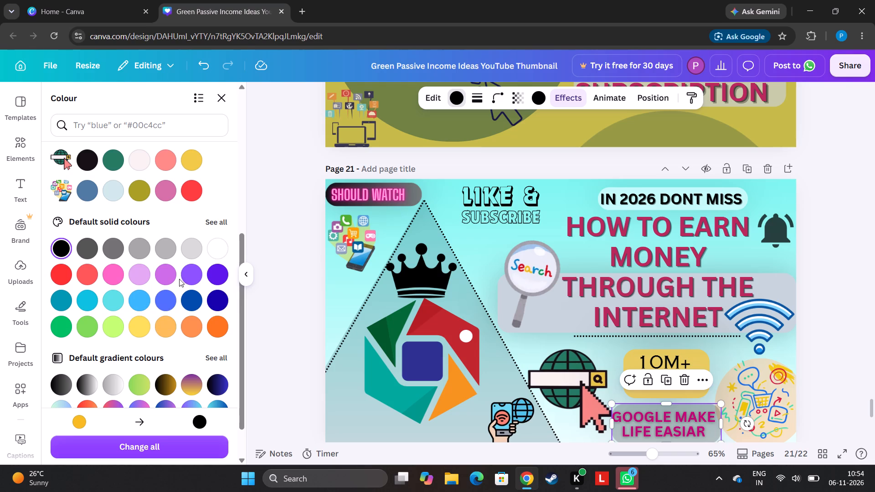
drag(243, 316, 248, 329)
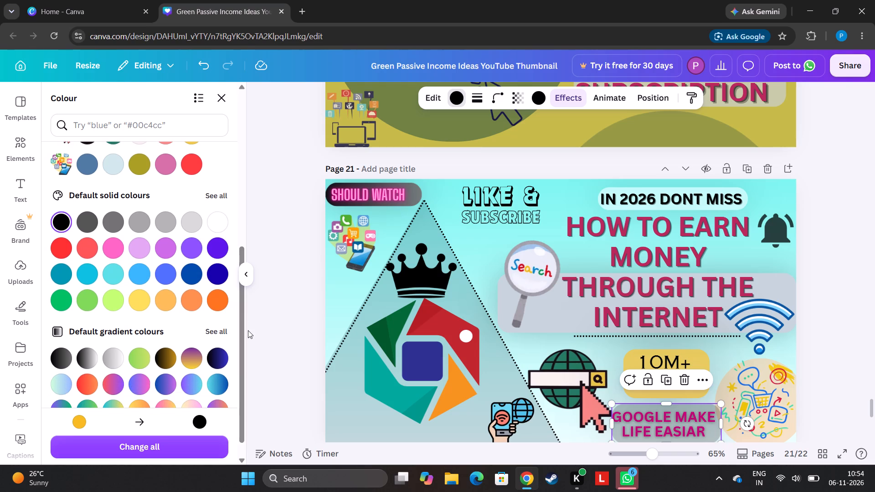
click(209, 195)
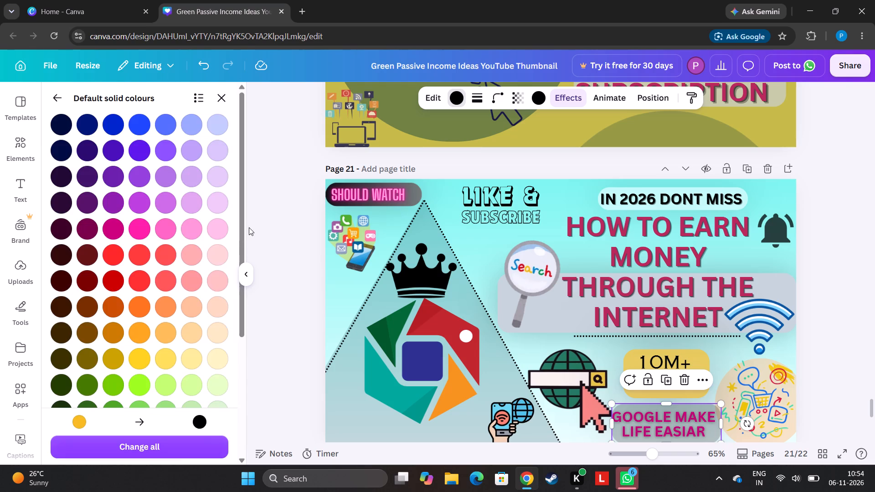
click(213, 363)
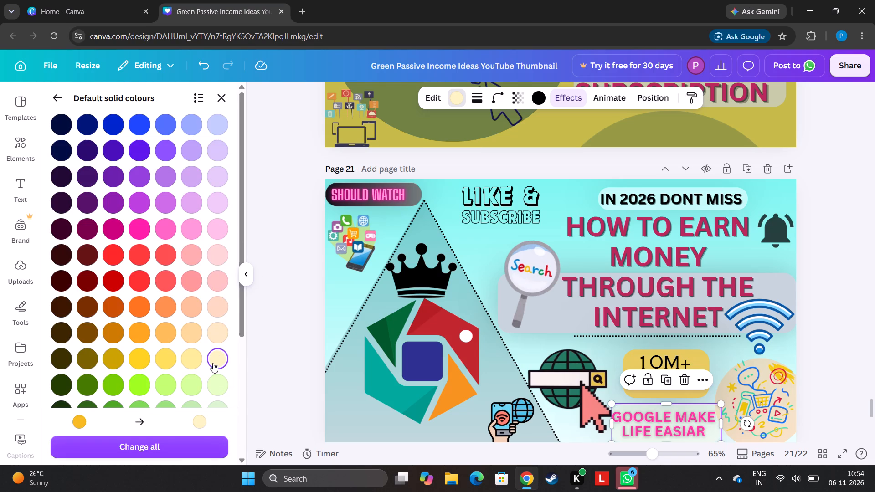
click(213, 257)
click(214, 274)
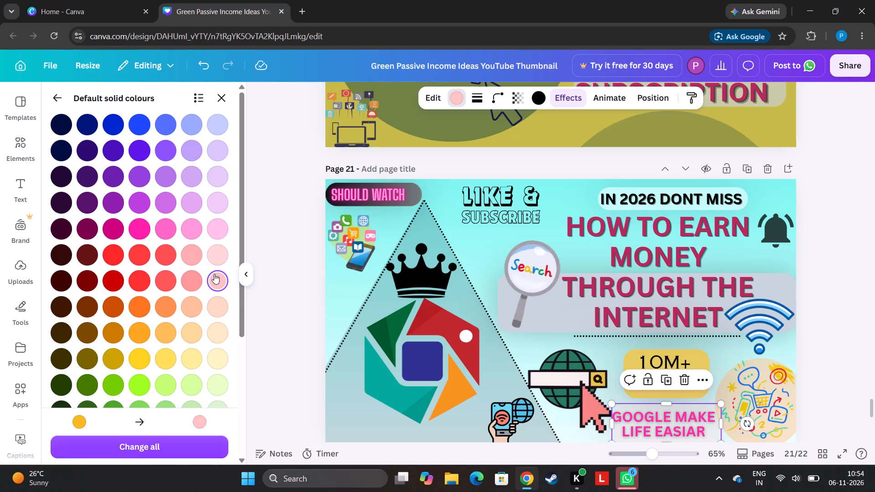
click(211, 209)
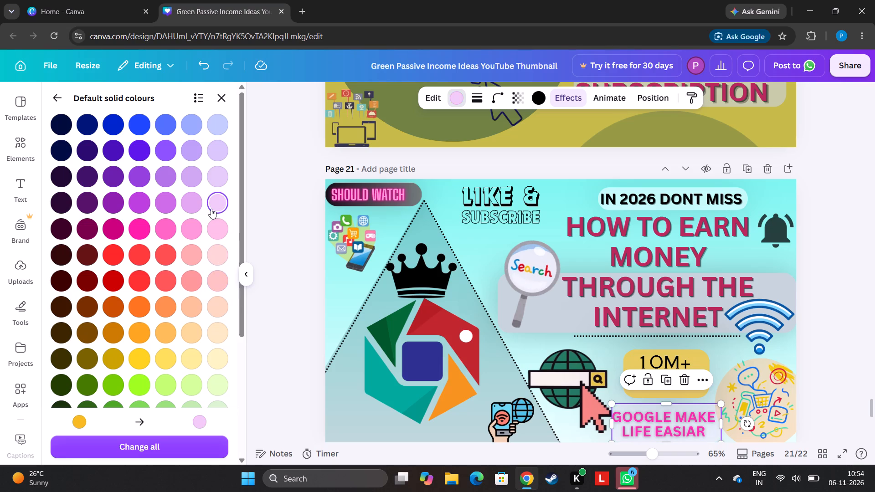
click(216, 179)
click(188, 126)
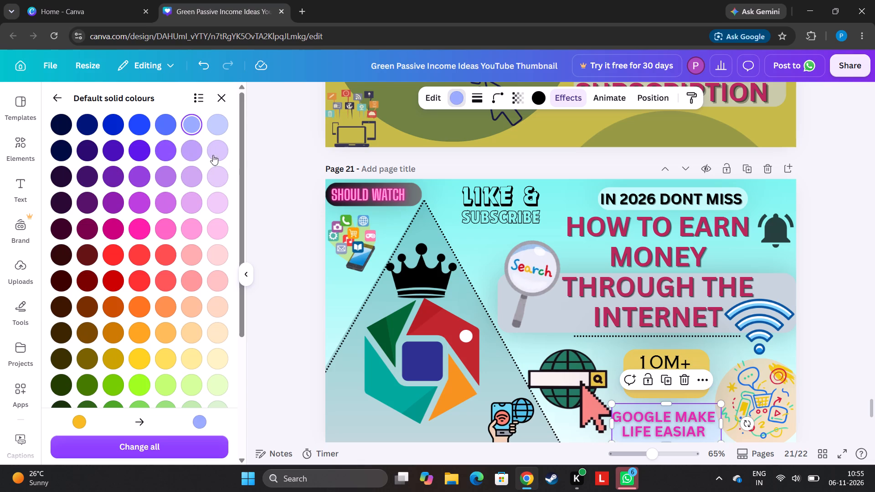
click(163, 126)
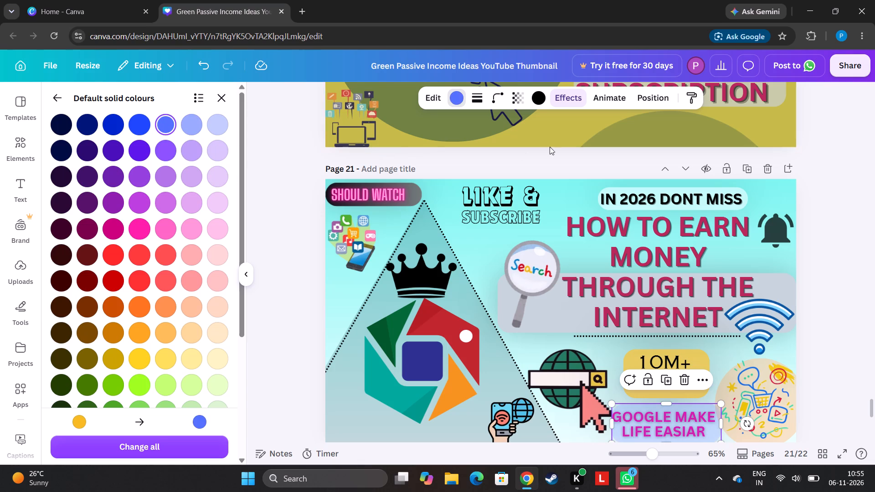
Set the transparency of the blue box behind "GOOGLE MAKE LIFE EASIAR" to 22 and deselect it.
click(512, 96)
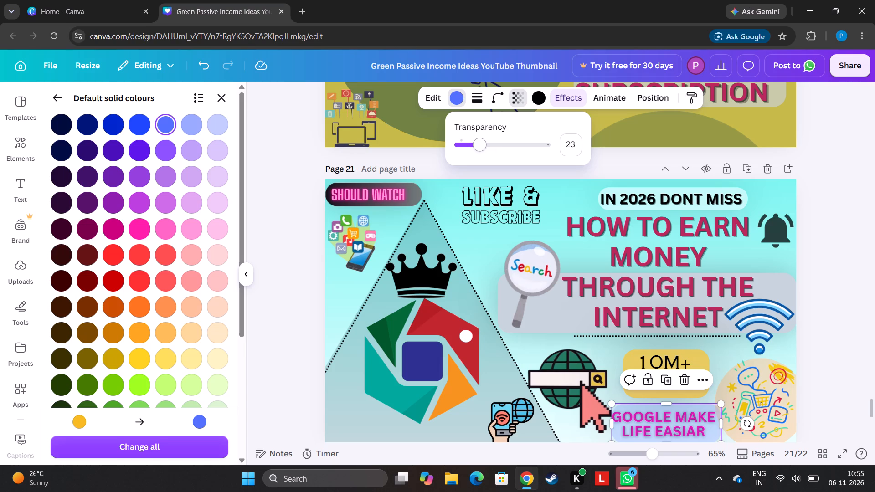
drag(487, 143, 483, 150)
drag(483, 150, 478, 157)
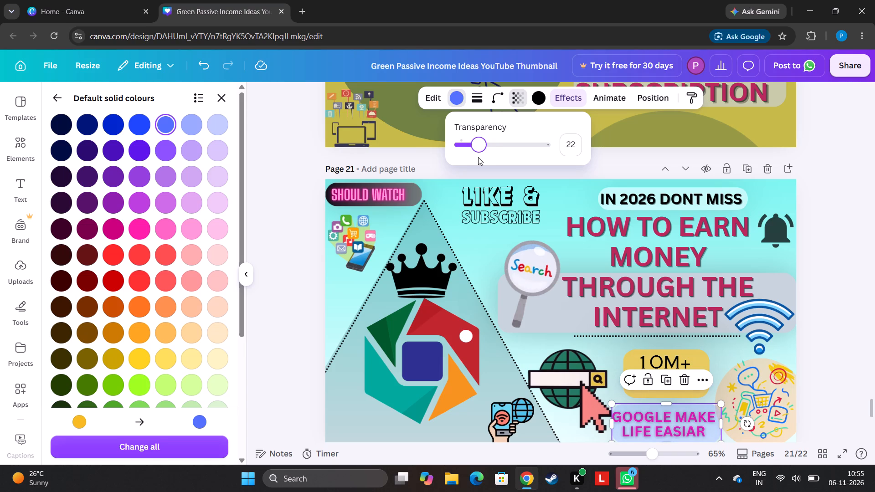
click(829, 263)
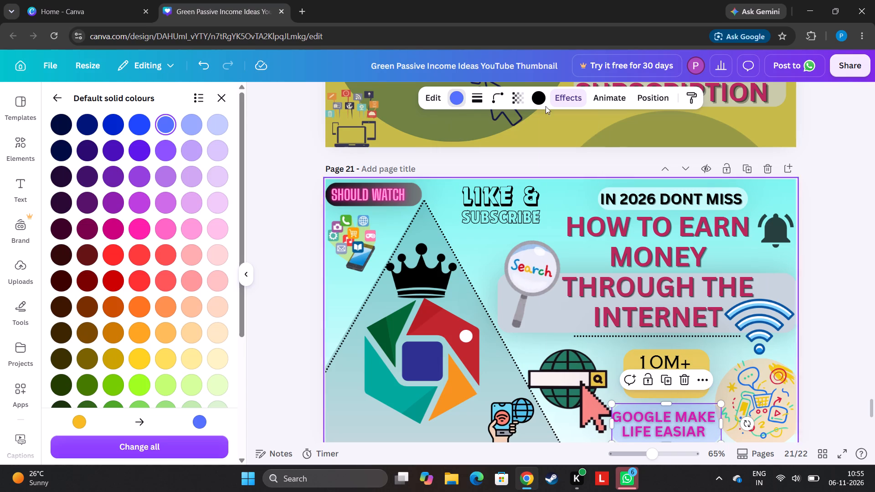
click(220, 98)
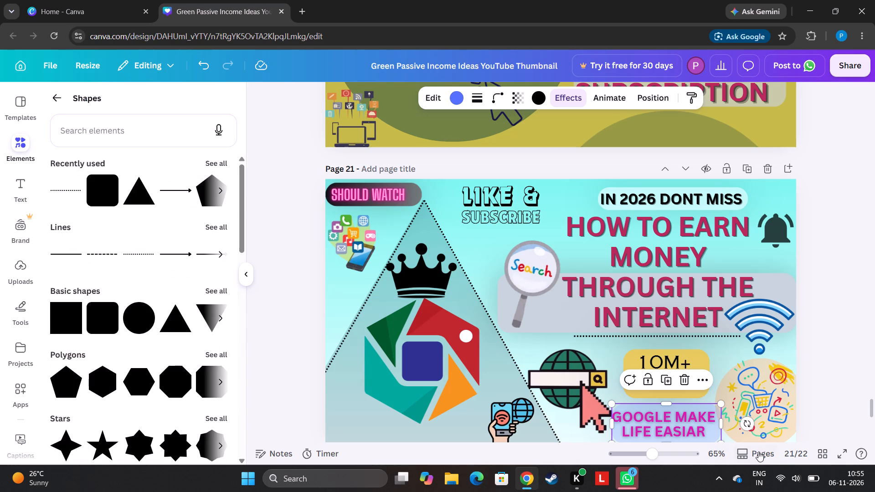
click(668, 413)
click(855, 405)
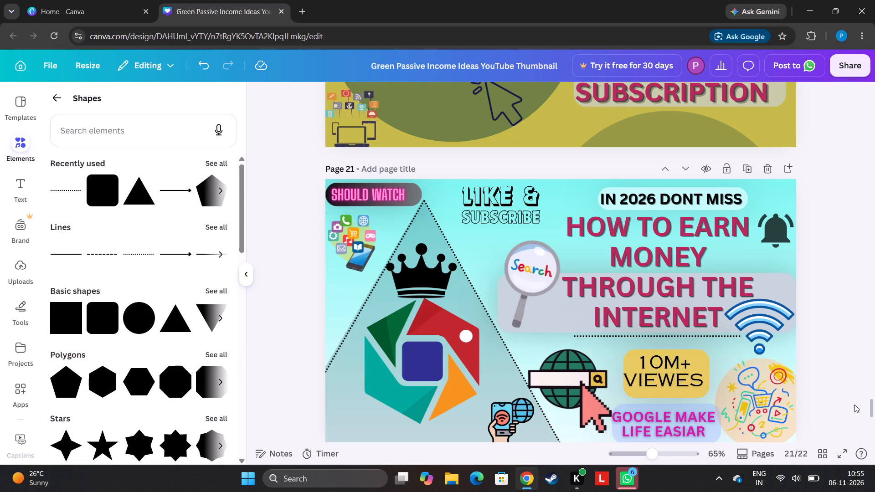
Move the blue box down past the bottom edge of page 21 so it mostly clears the "GOOGLE MAKE LIFE EASIAR" text.
click(667, 425)
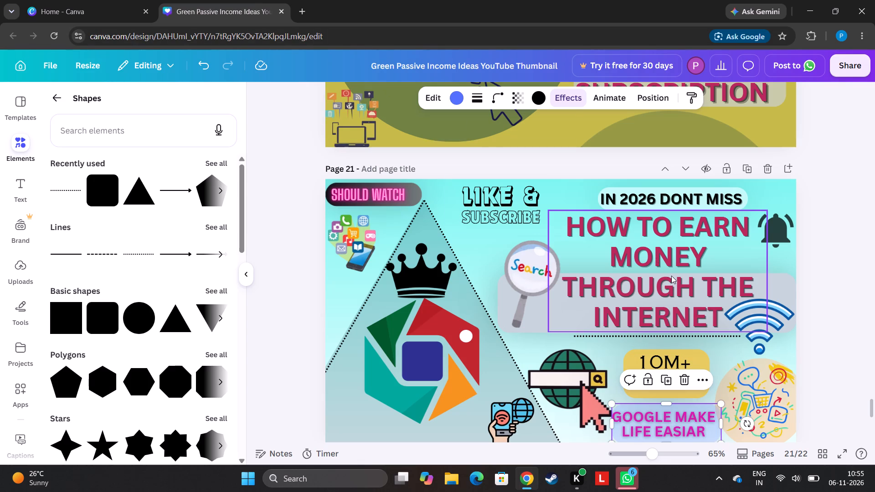
click(802, 273)
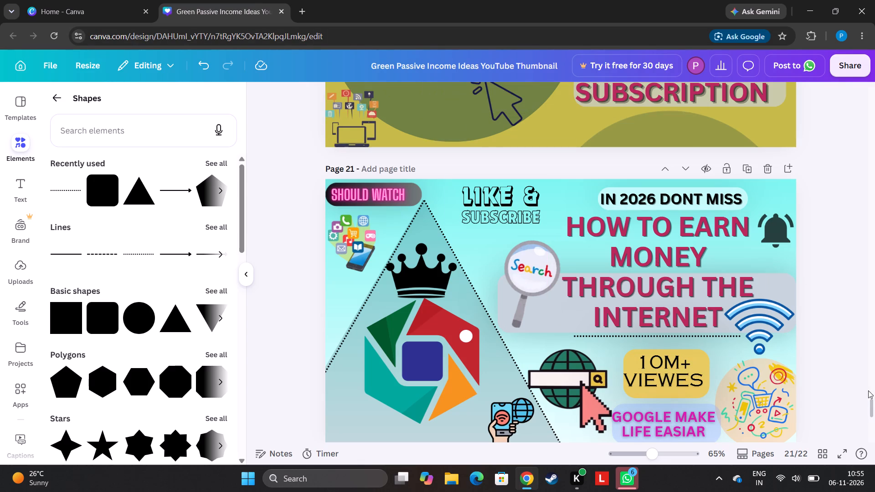
drag(870, 404, 874, 411)
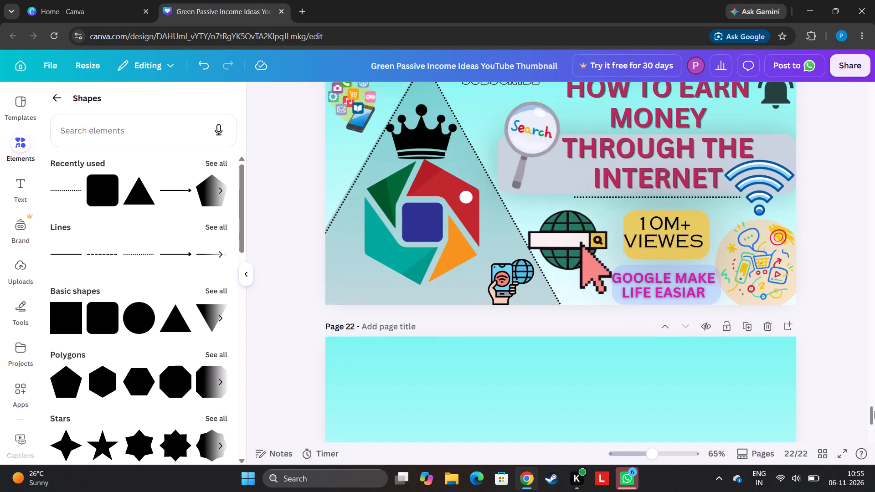
drag(874, 411, 874, 409)
drag(691, 327, 692, 354)
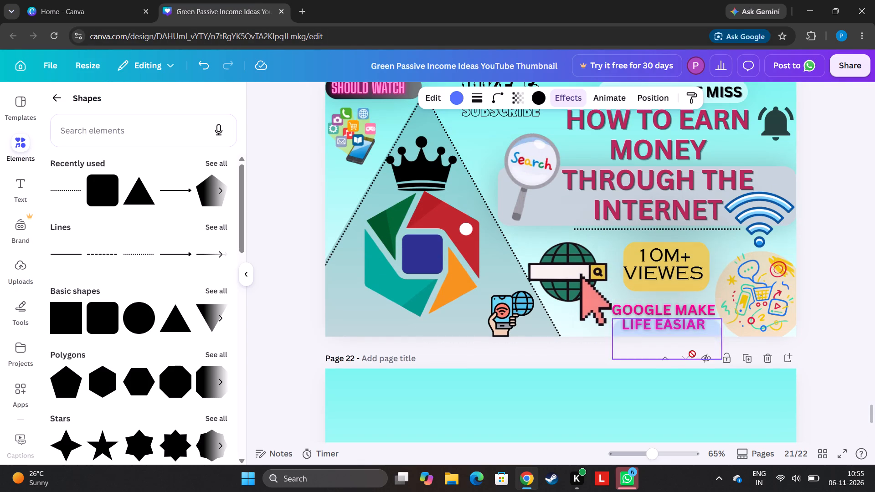
drag(692, 354, 692, 353)
Change the text colour of "GOOGLE MAKE LIFE EASIAR" to dark charcoal.
click(675, 313)
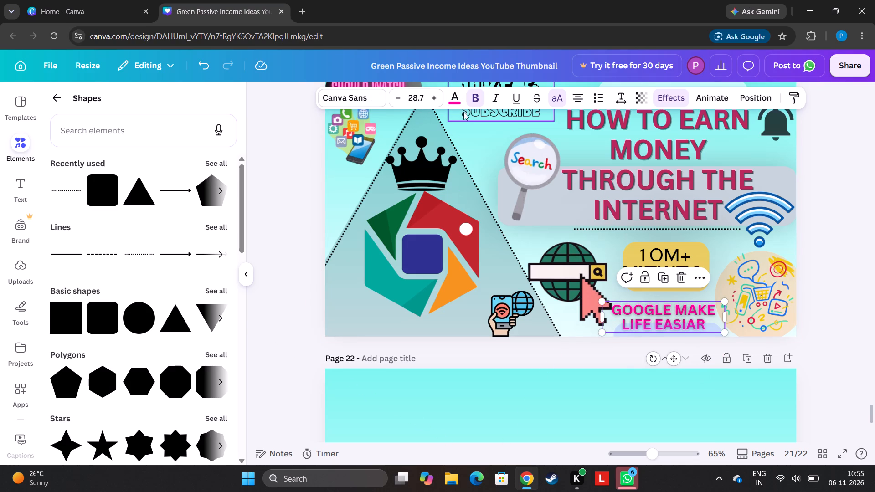
click(455, 103)
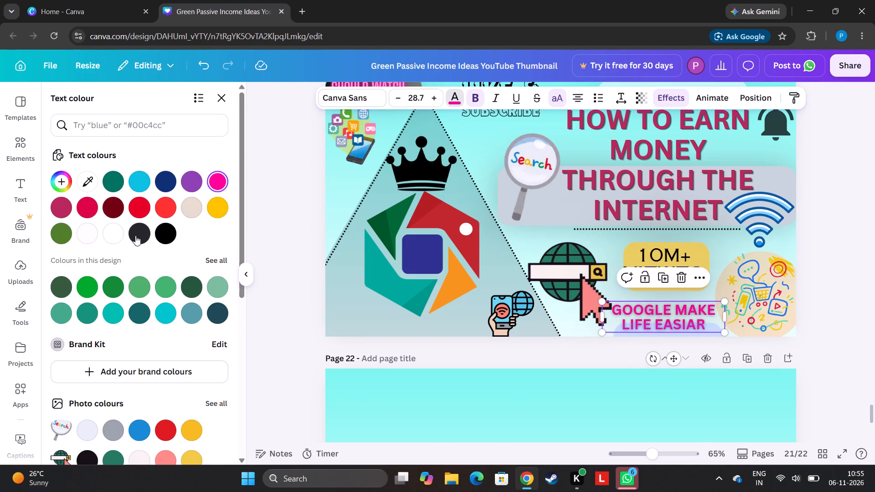
click(143, 241)
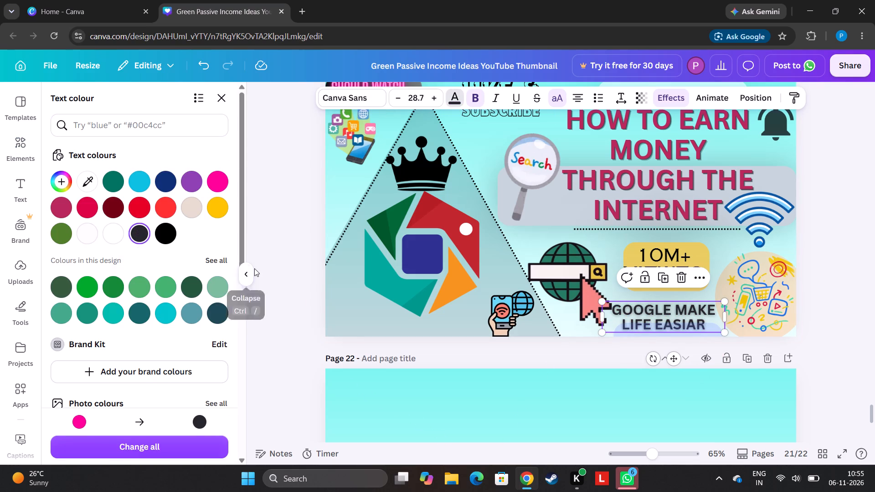
click(254, 236)
click(257, 223)
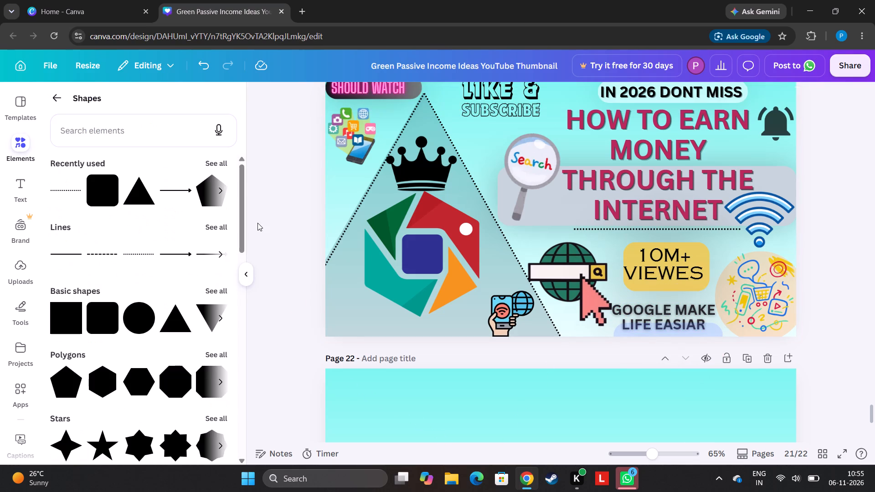
Move the blue rounded box back up so it lines up with the "GOOGLE MAKE LIFE EASIAR" text.
drag(713, 327, 707, 302)
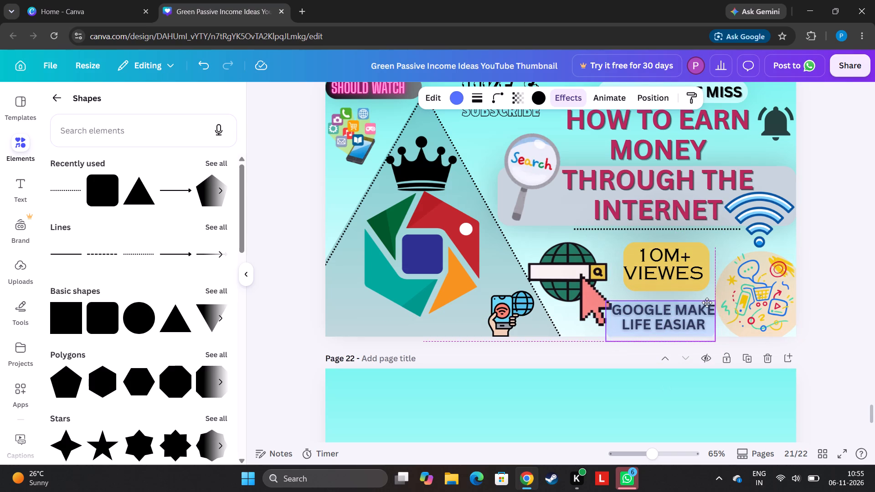
drag(707, 302, 708, 301)
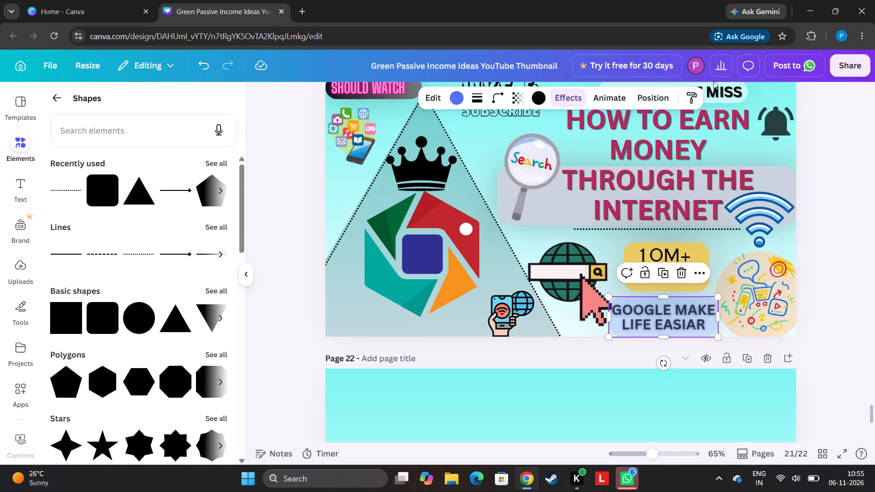
Lower the blue box in the layer order to just above the grey triangle, beneath the pinwheel logo, and deselect it.
click(645, 90)
drag(98, 193, 74, 408)
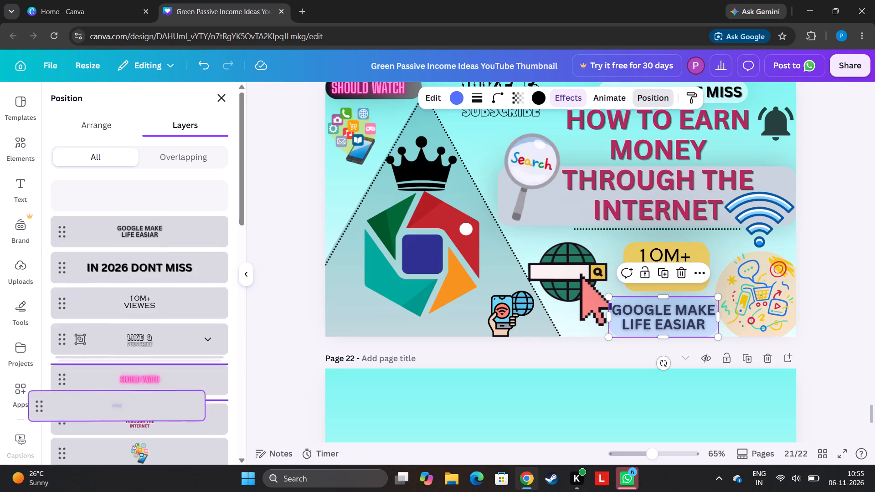
drag(74, 408, 77, 376)
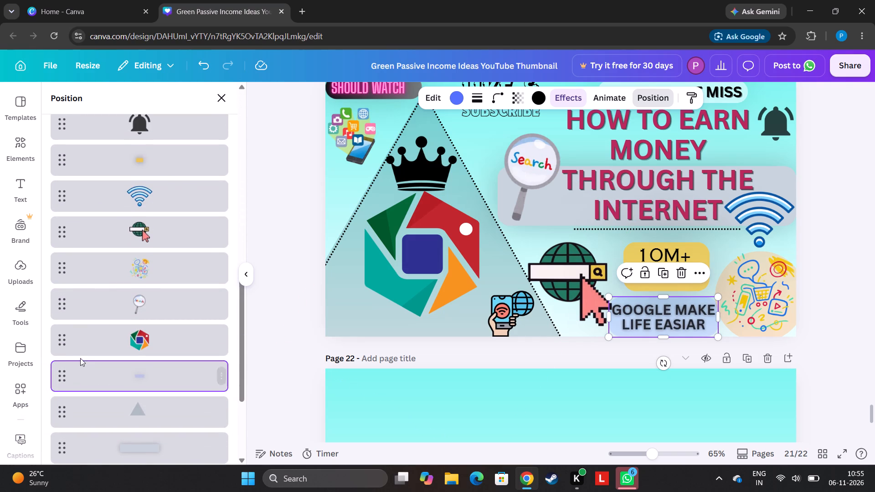
click(268, 151)
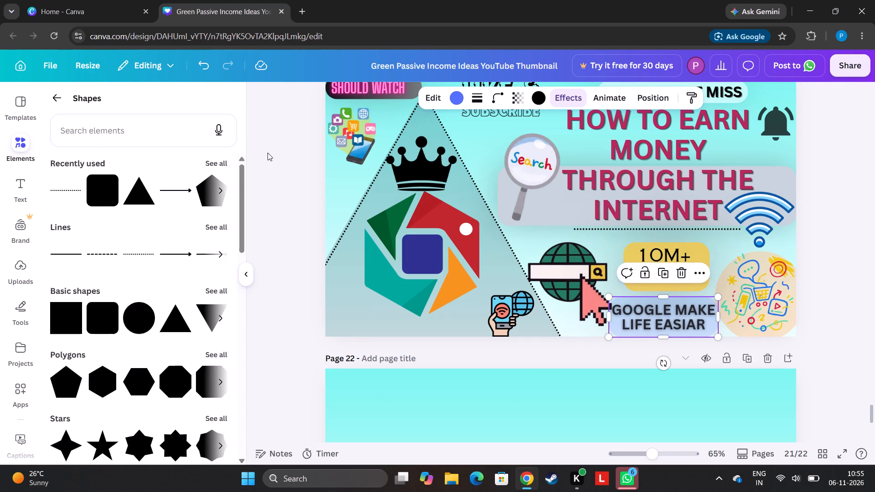
click(268, 157)
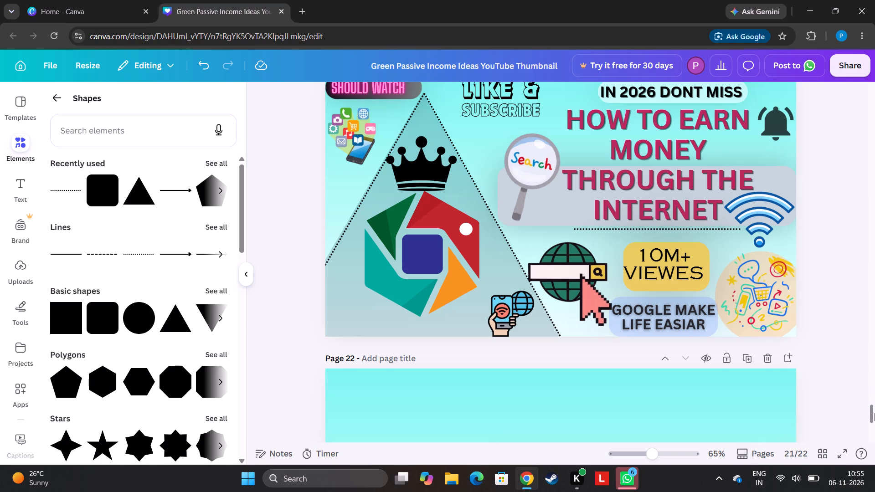
Change the page 22 background to the monochromatic dark purple to bright magenta default gradient.
drag(867, 417, 874, 433)
drag(874, 414, 874, 461)
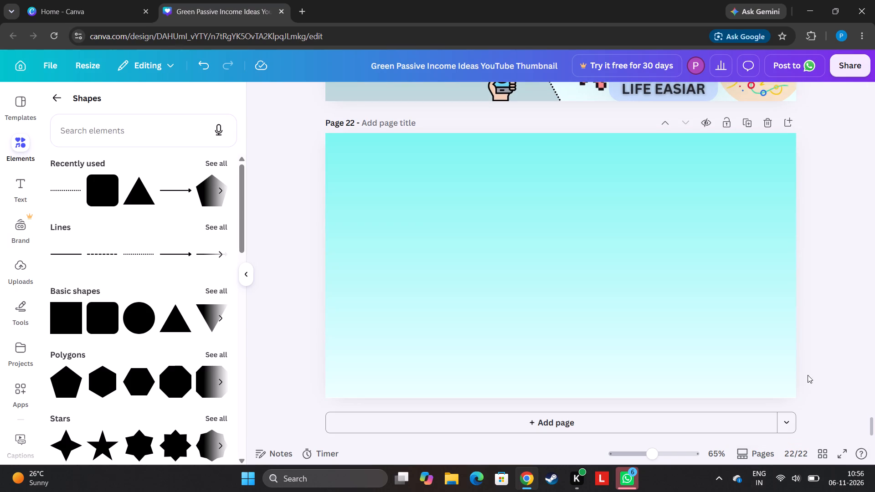
click(611, 311)
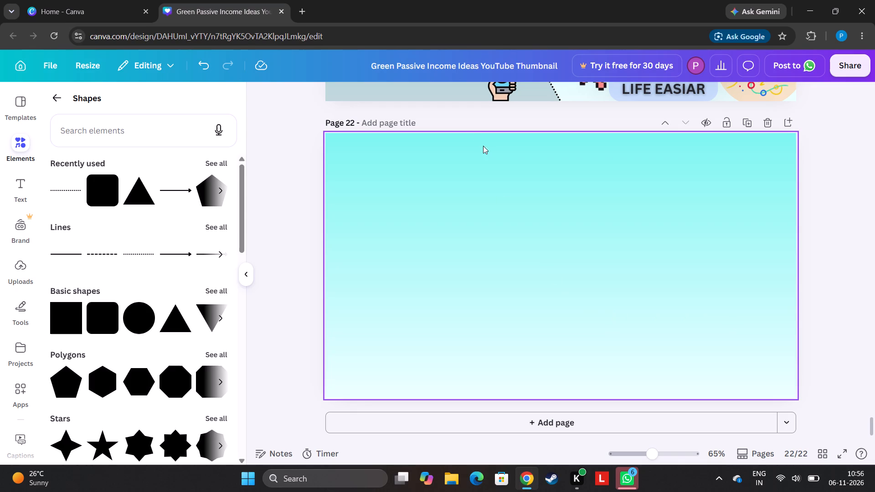
click(53, 92)
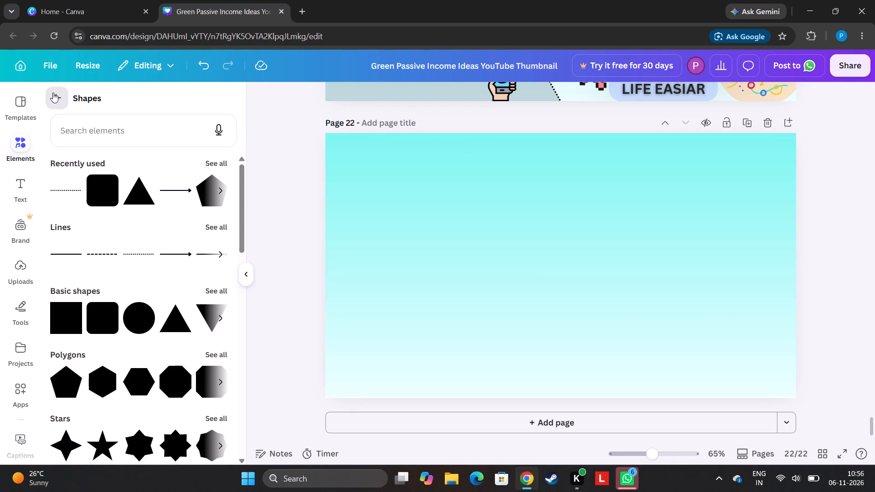
click(624, 219)
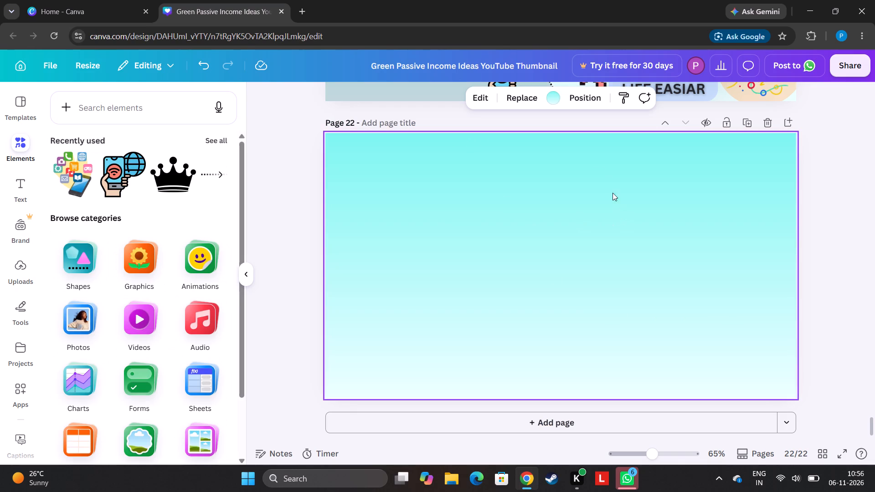
click(553, 99)
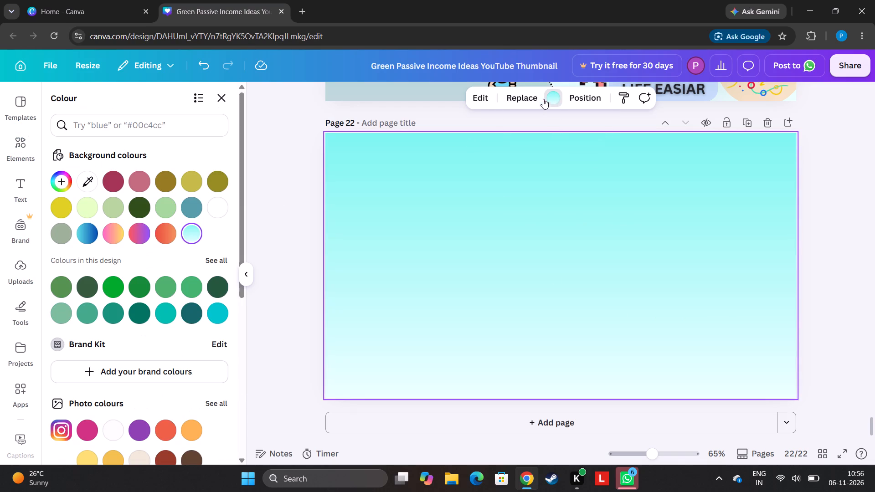
drag(235, 99, 240, 96)
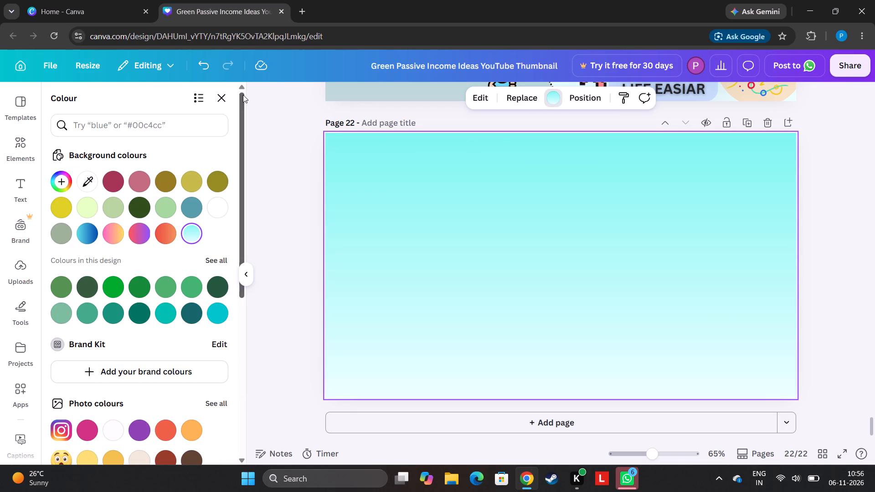
drag(244, 95, 185, 392)
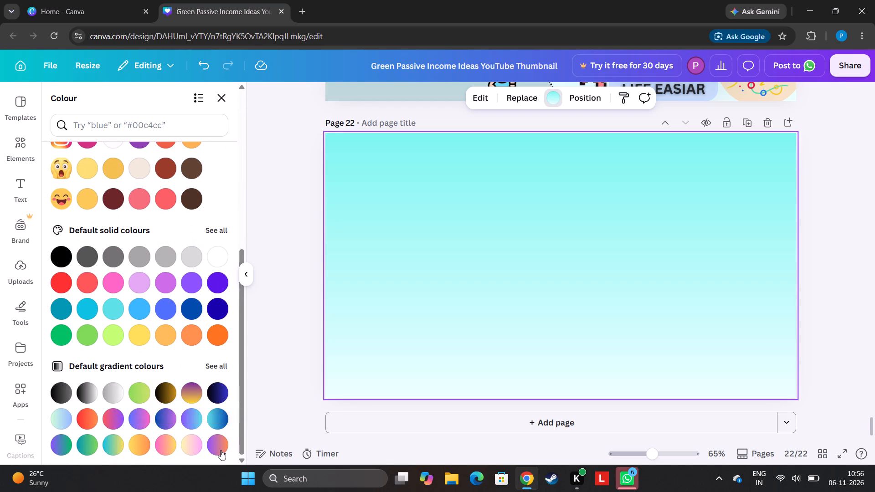
click(221, 365)
drag(238, 300, 234, 318)
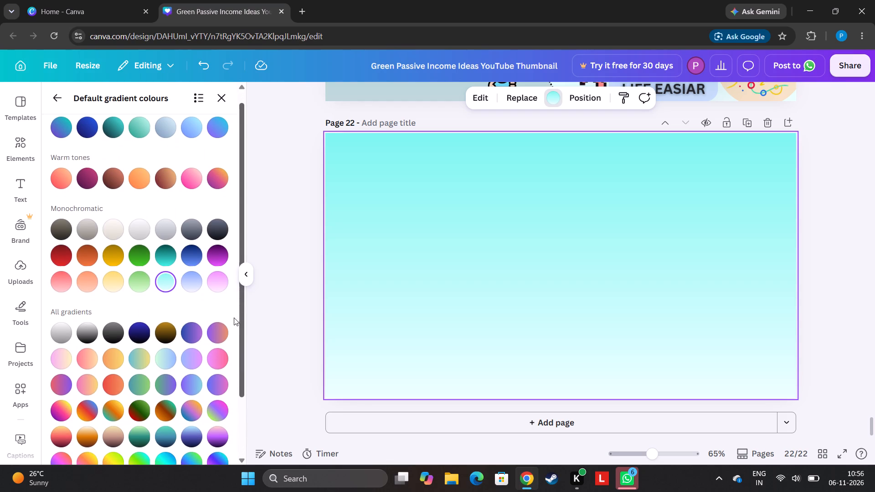
drag(234, 318, 233, 316)
click(219, 269)
click(217, 242)
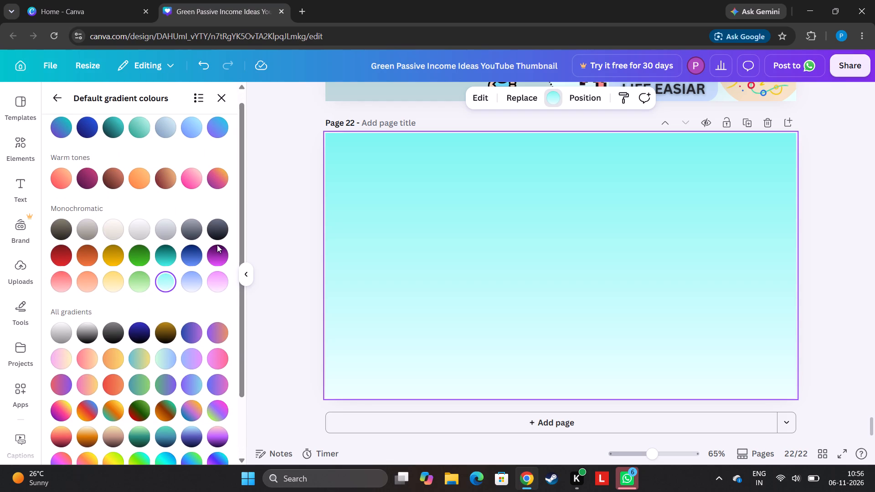
click(217, 246)
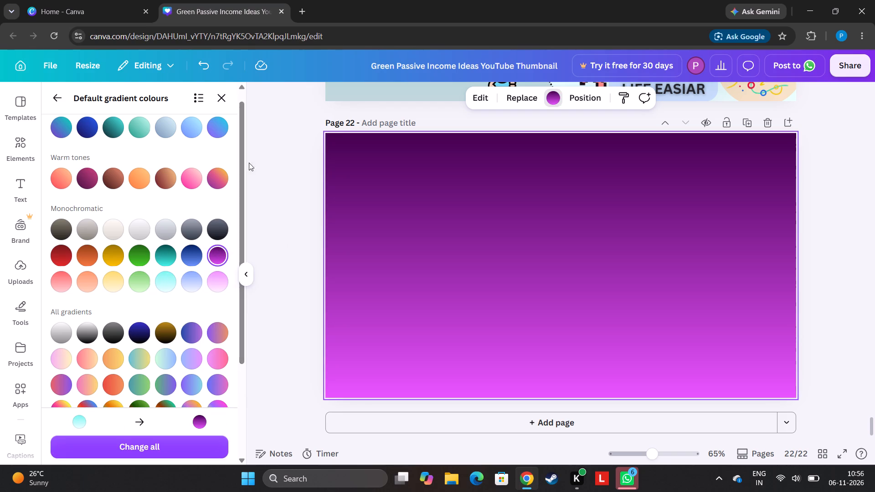
click(226, 103)
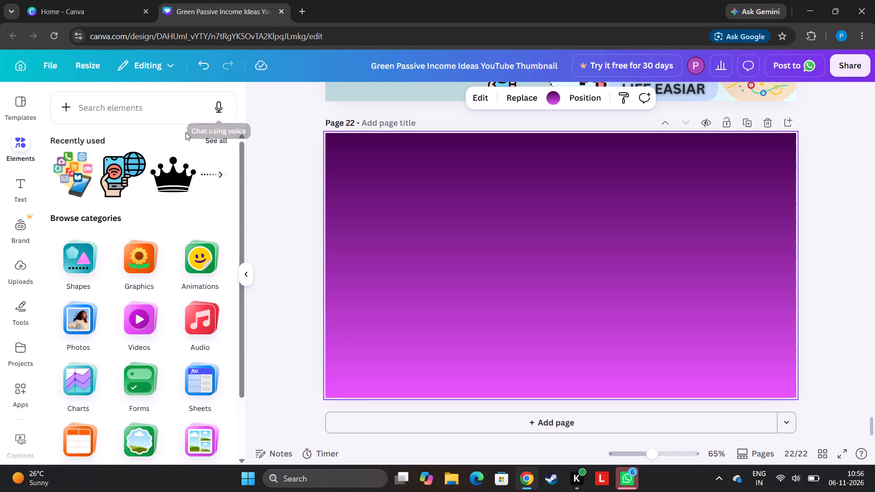
Search the graphics for "classical dance" and add the dancer in the red-and-cream costume with one hand raised and one leg lifted to page 22.
click(106, 106)
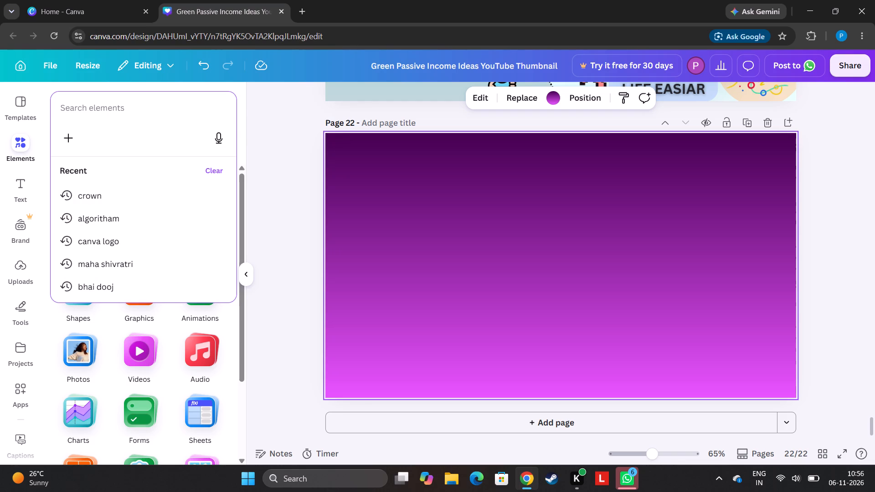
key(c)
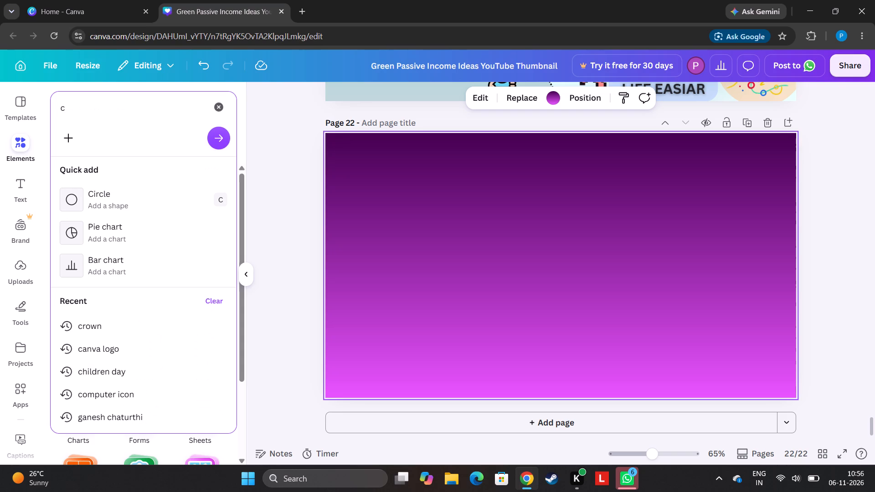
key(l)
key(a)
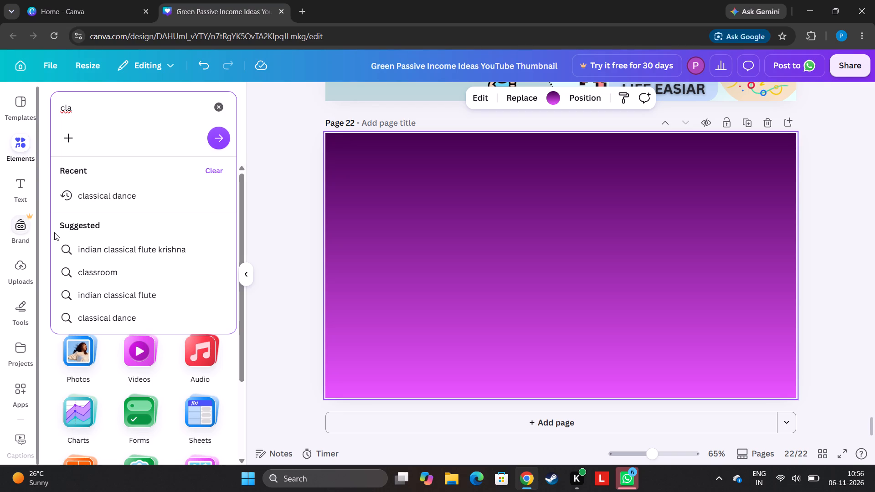
click(60, 318)
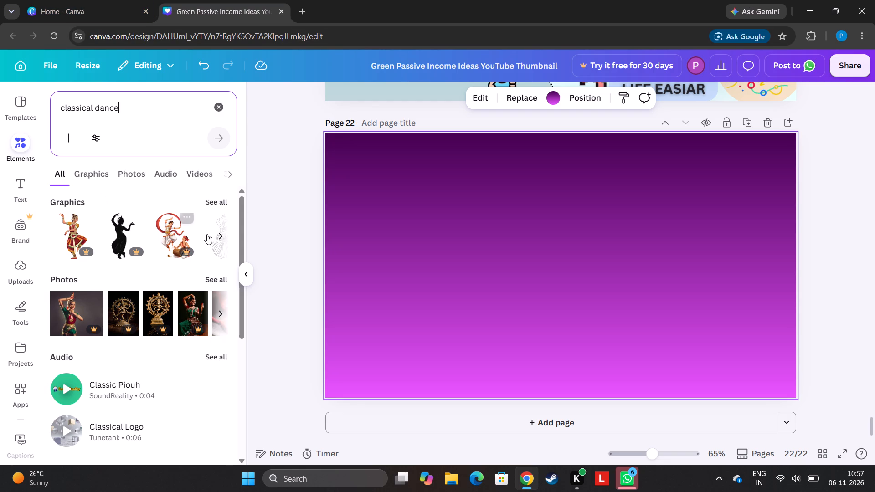
click(217, 200)
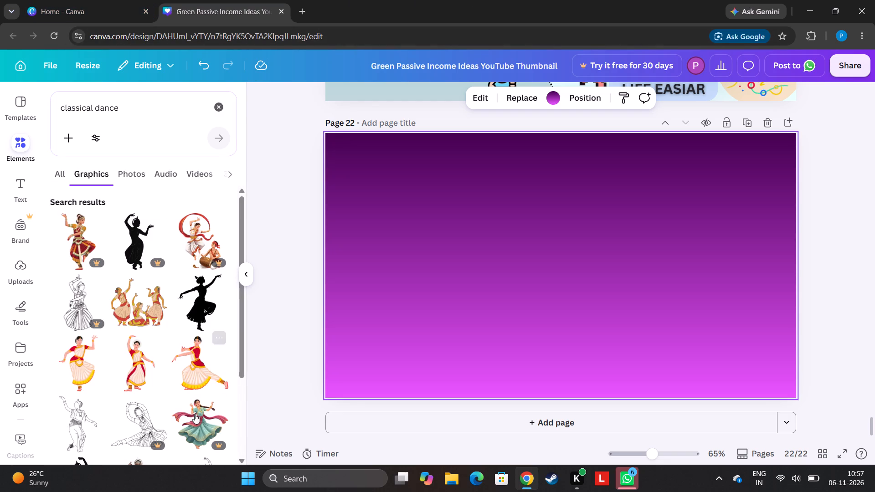
drag(241, 374, 242, 391)
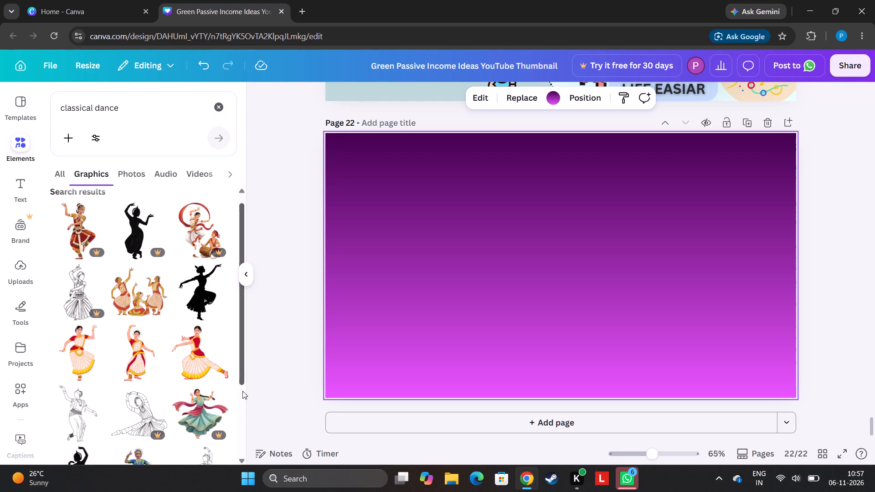
drag(242, 391, 254, 436)
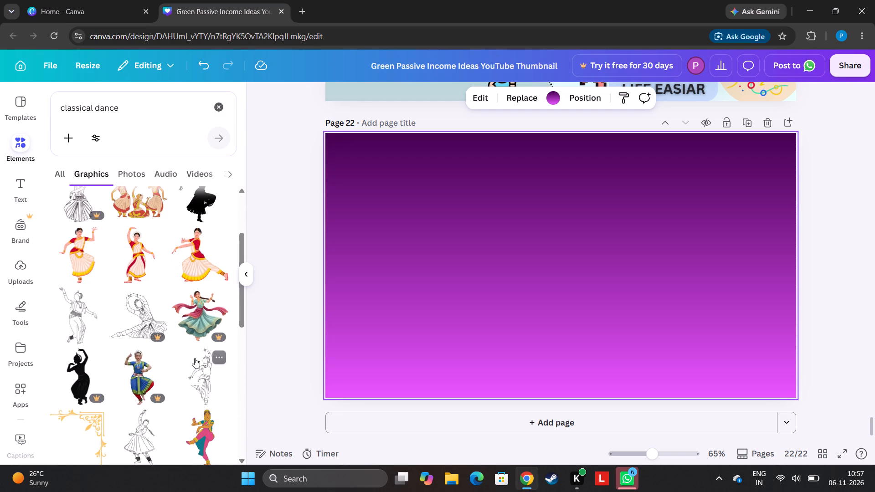
click(73, 271)
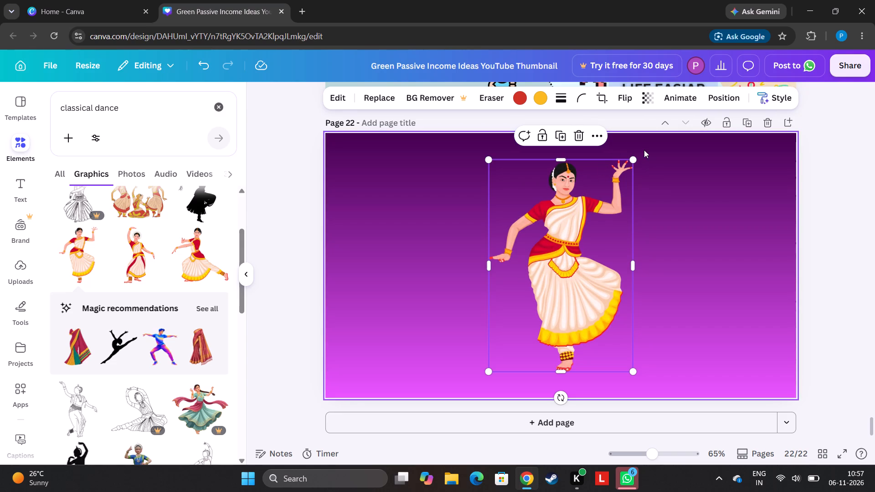
Shrink the dancer to about 142 by 208 and place it in the bottom-left corner of page 22.
drag(633, 159, 576, 270)
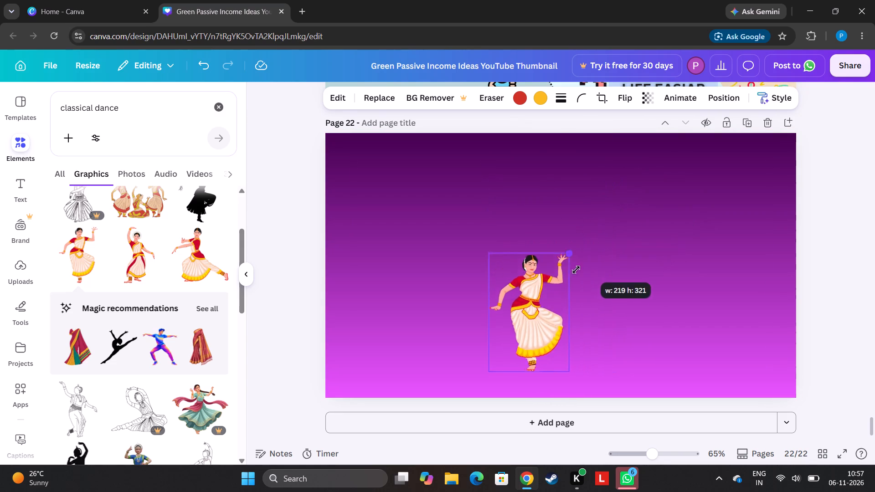
drag(576, 270, 551, 297)
drag(515, 318, 509, 322)
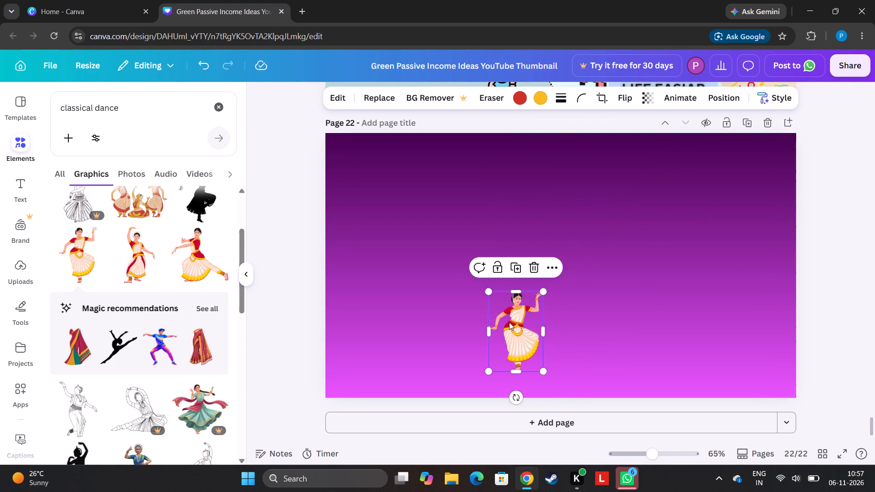
drag(509, 322, 356, 348)
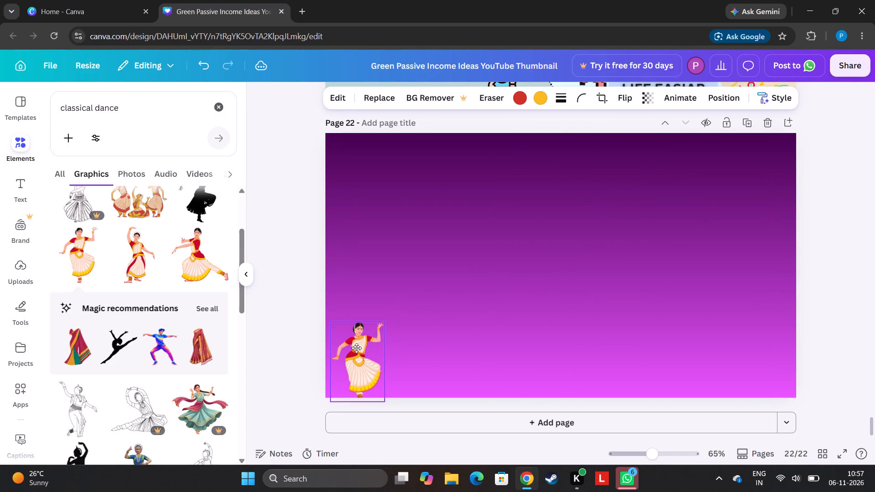
drag(356, 348, 356, 348)
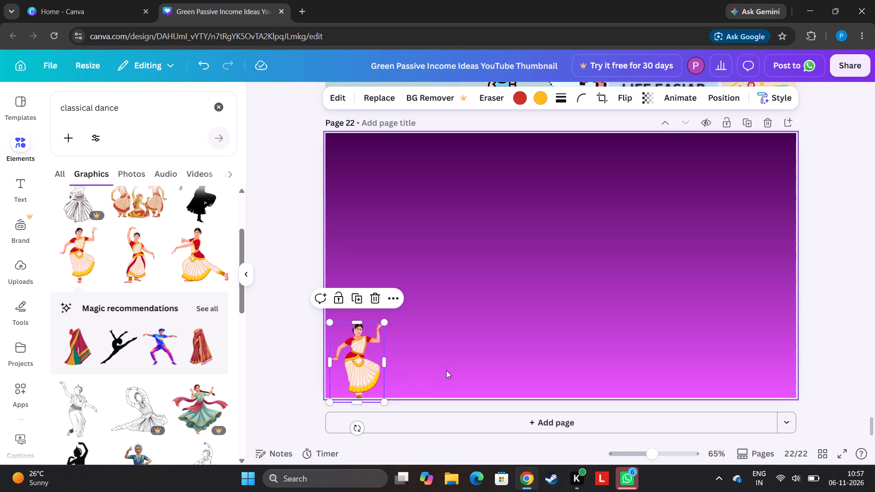
click(385, 322)
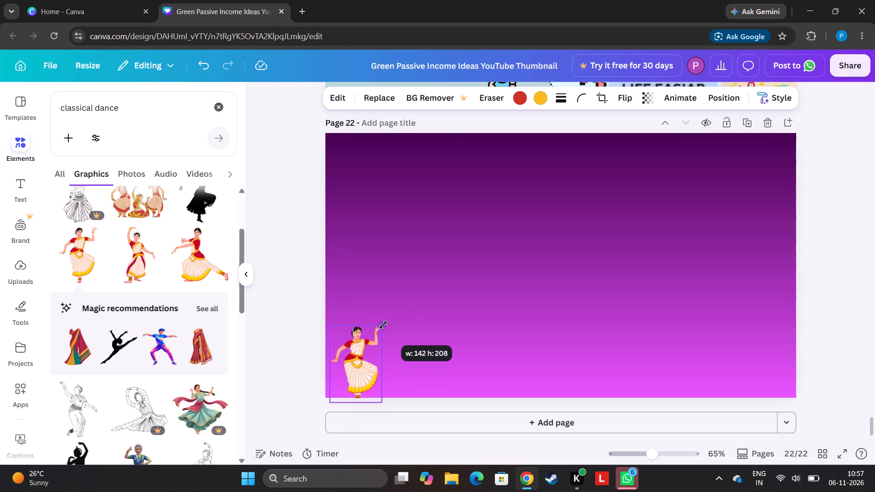
Add the lunging dancer in the red-and-cream costume to page 22 and shrink it to roughly the first dancer's height.
click(175, 268)
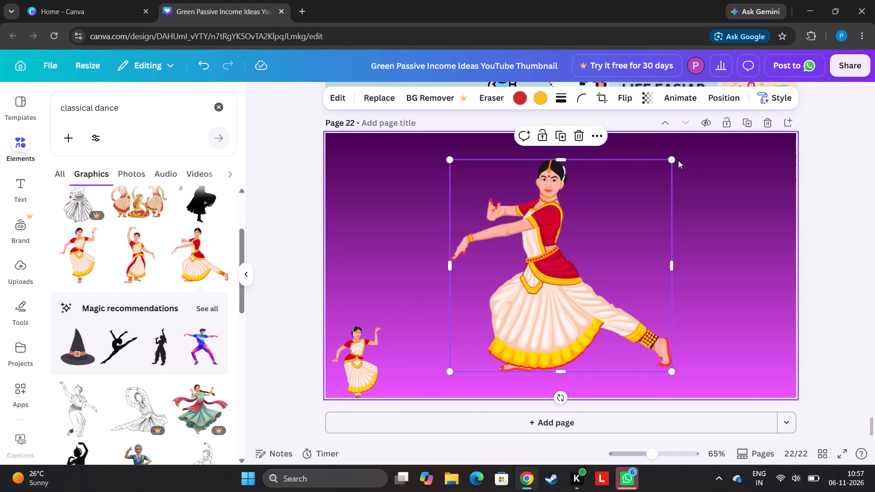
drag(676, 160, 614, 234)
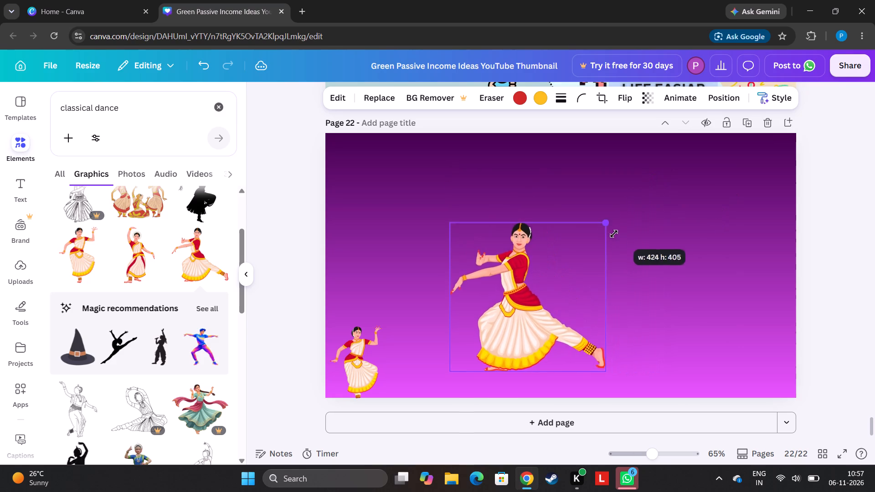
drag(614, 234, 584, 279)
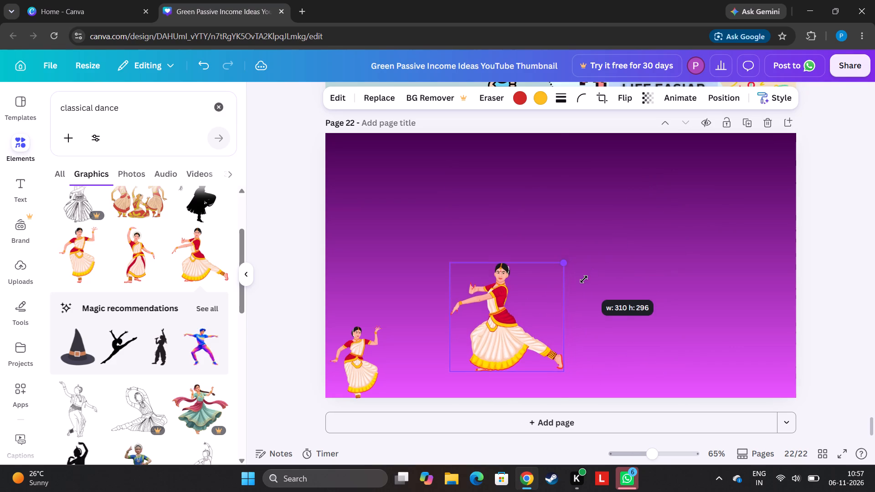
drag(584, 279, 580, 283)
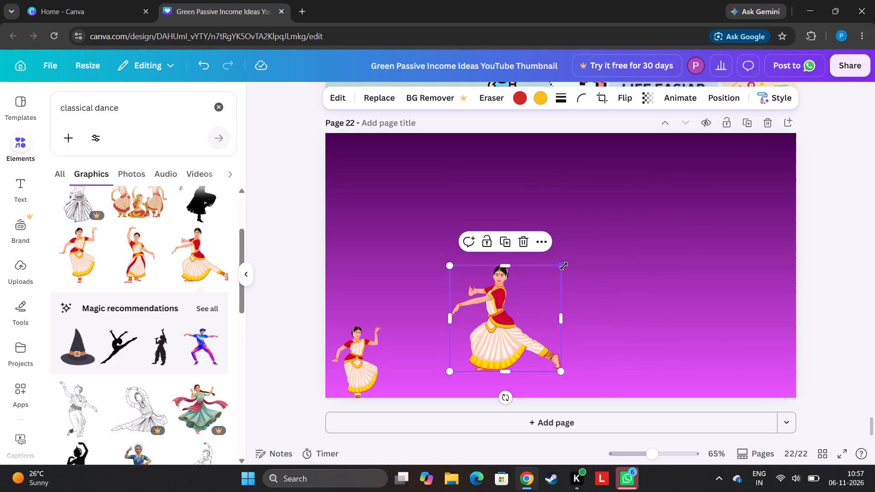
drag(564, 266, 752, 158)
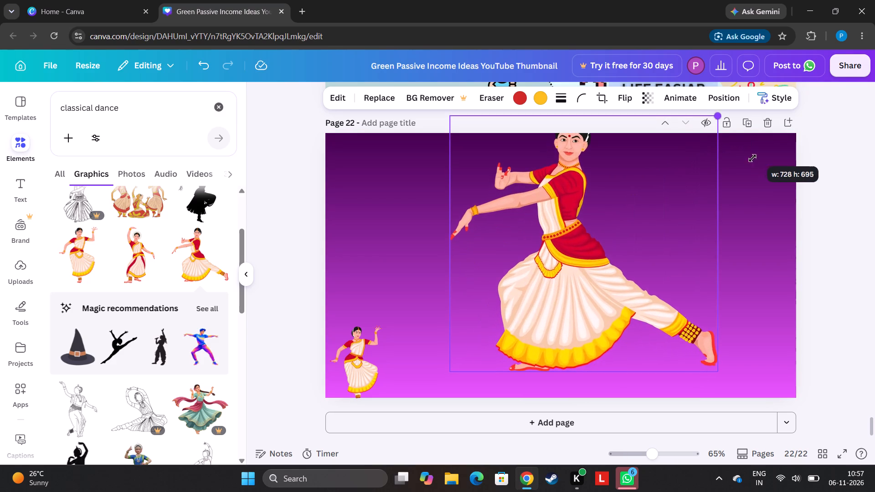
drag(752, 158, 731, 192)
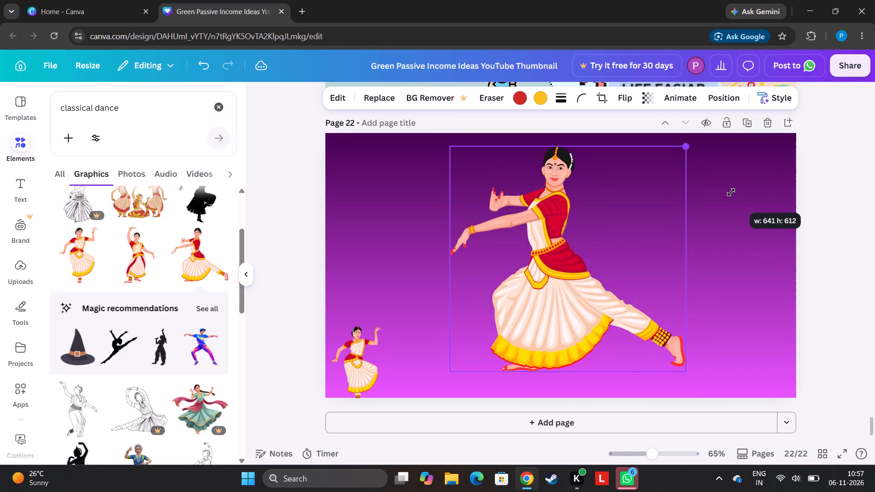
drag(731, 192, 644, 305)
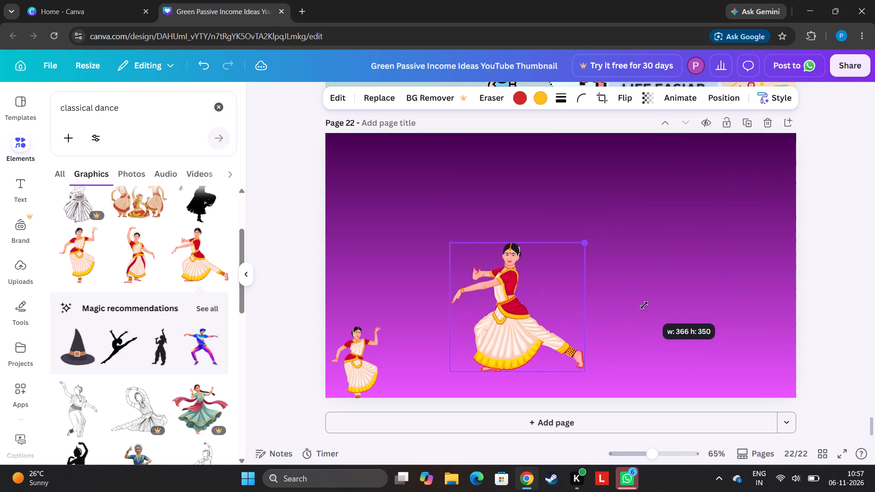
drag(644, 305, 593, 336)
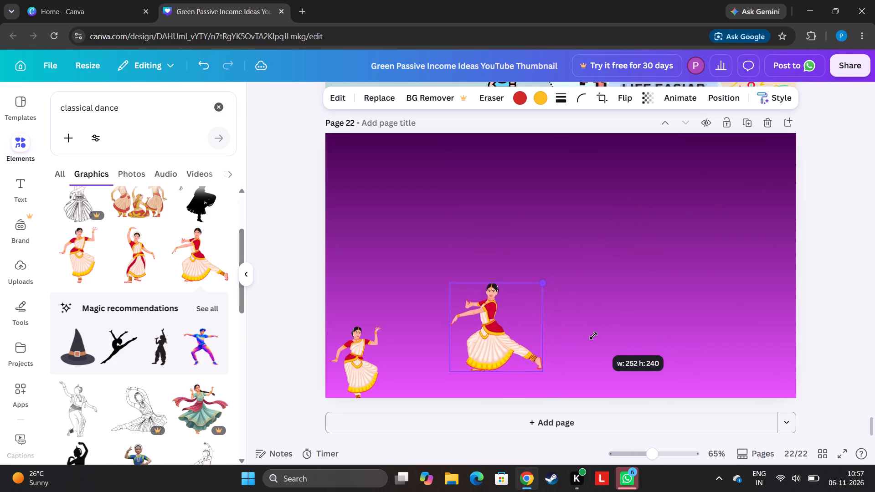
drag(593, 336, 874, 238)
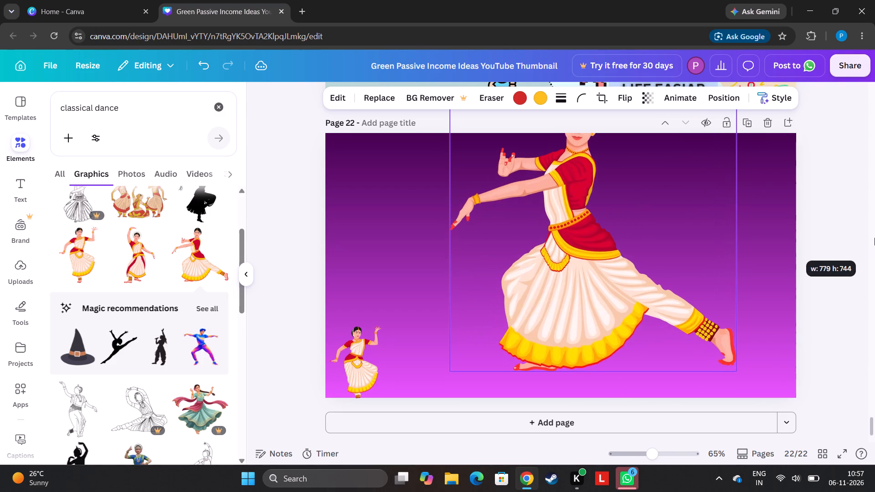
drag(874, 238, 608, 359)
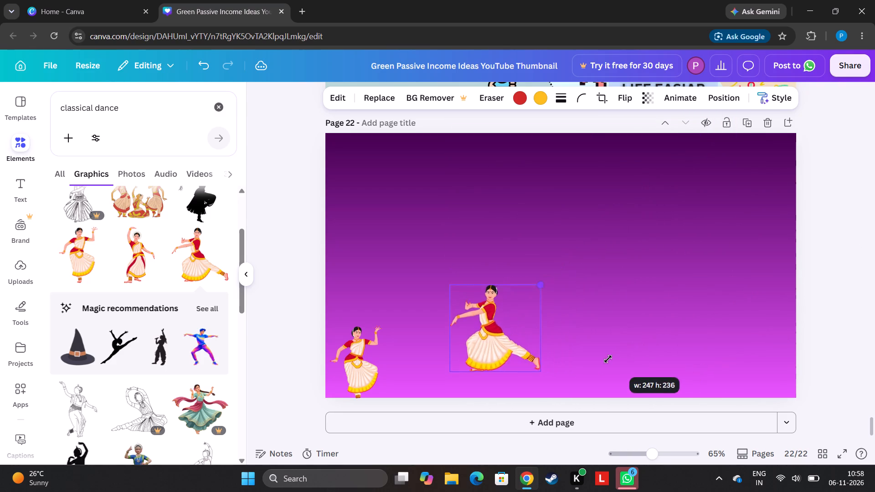
drag(608, 359, 874, 292)
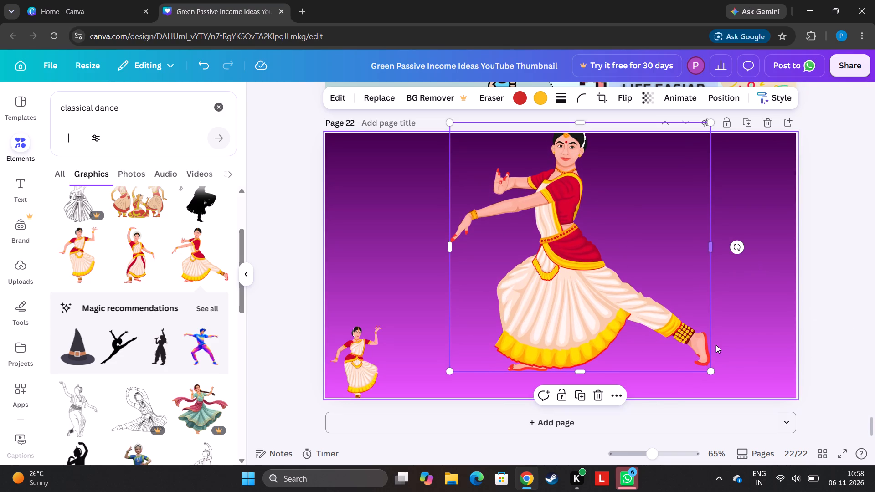
drag(702, 371, 688, 361)
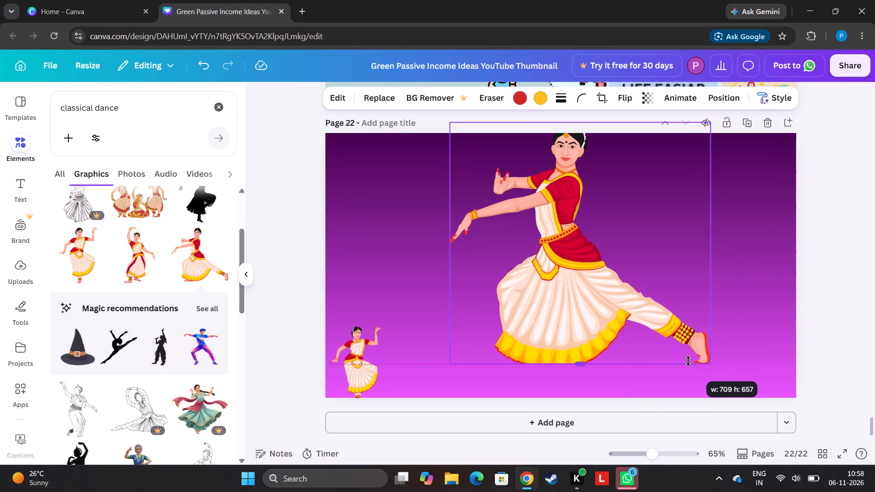
drag(688, 361, 676, 373)
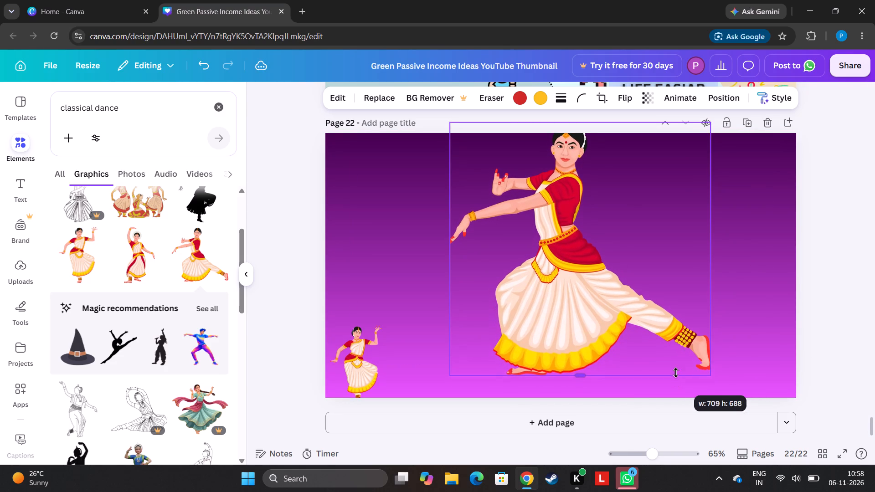
drag(676, 373, 676, 367)
drag(711, 369, 708, 366)
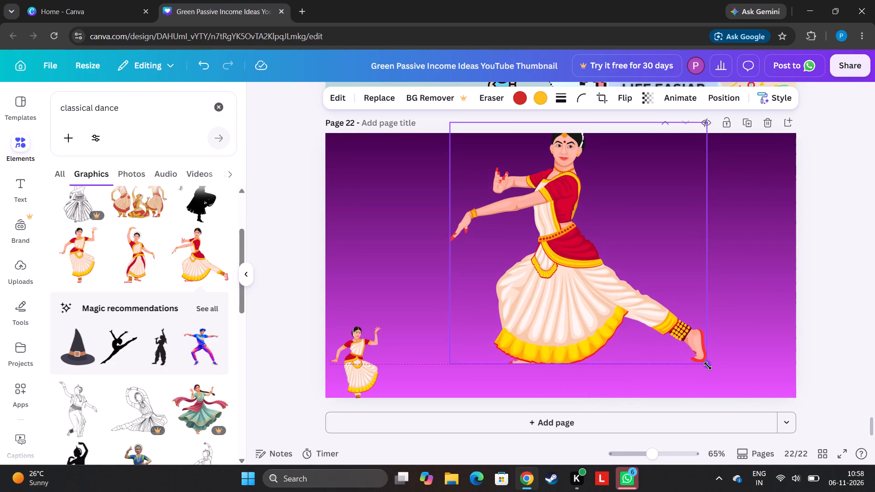
drag(708, 366, 592, 261)
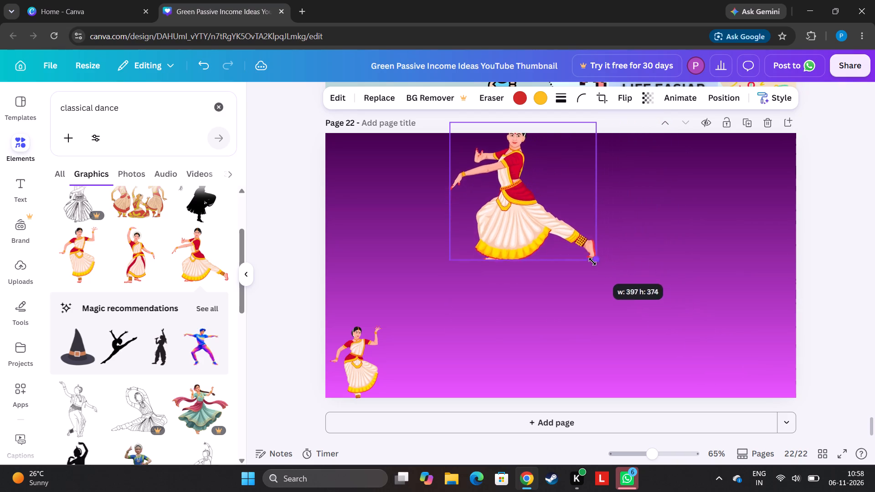
drag(592, 261, 505, 203)
Move the lunging dancer to the bottom of page 22, close beside the first dancer with their raised hands nearly meeting.
drag(486, 169, 437, 375)
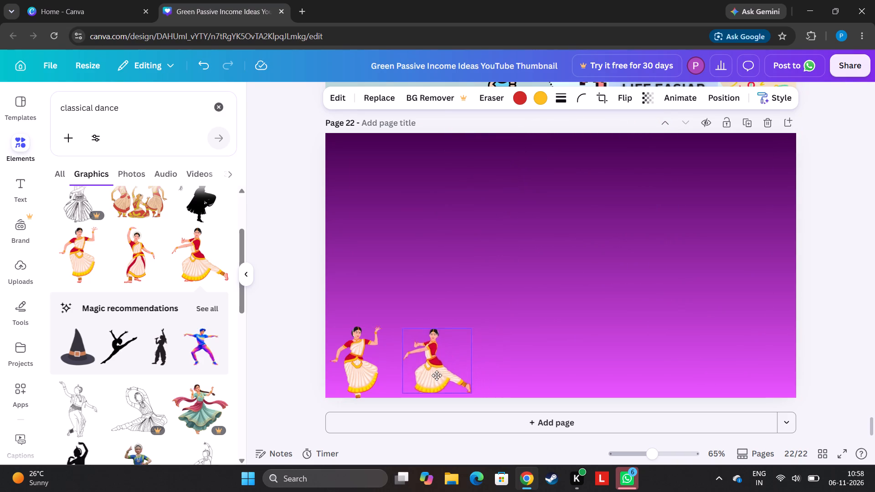
drag(437, 375, 419, 373)
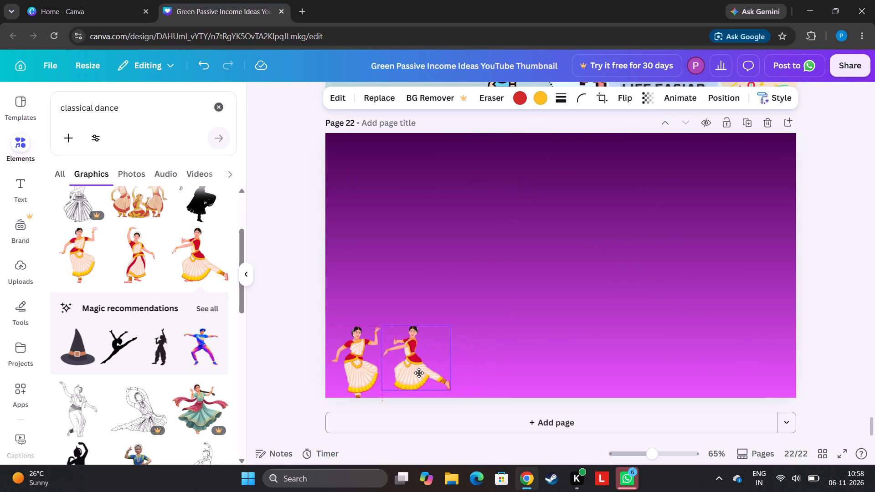
drag(419, 373, 412, 374)
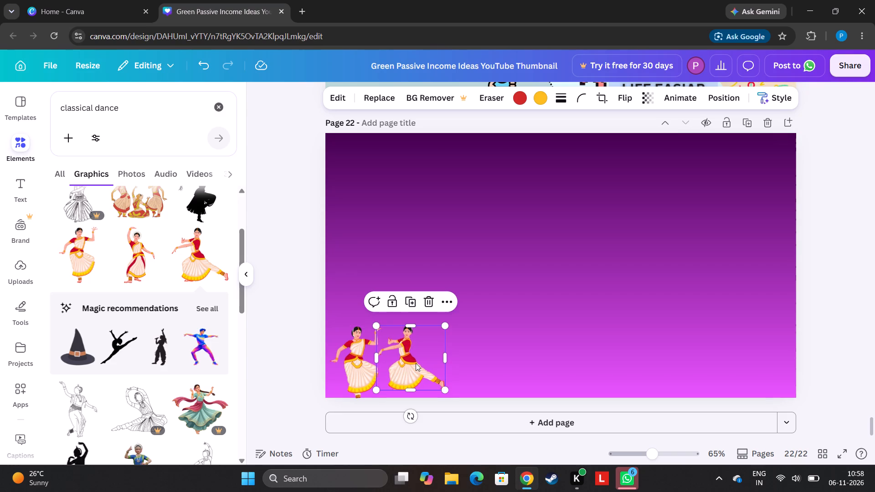
drag(413, 352, 410, 354)
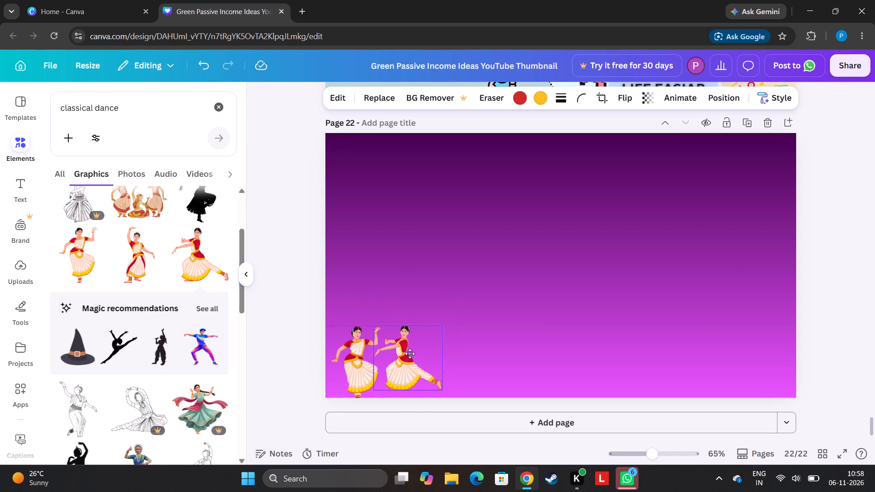
drag(410, 354, 407, 354)
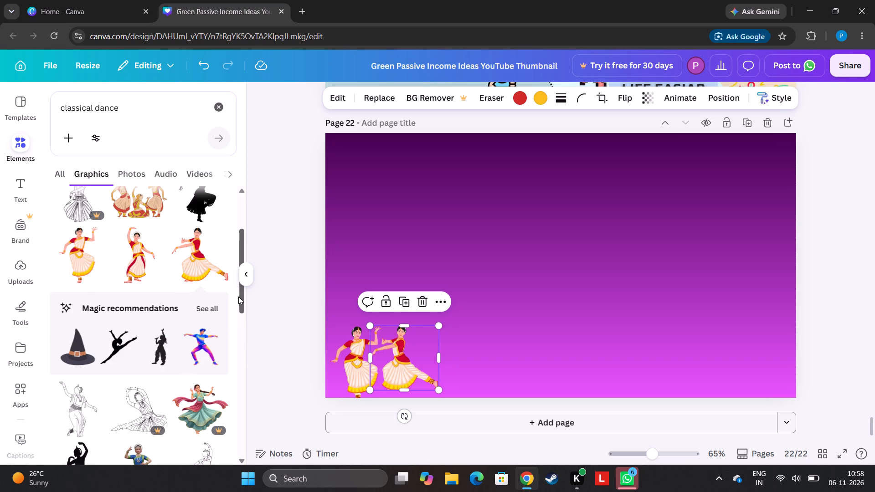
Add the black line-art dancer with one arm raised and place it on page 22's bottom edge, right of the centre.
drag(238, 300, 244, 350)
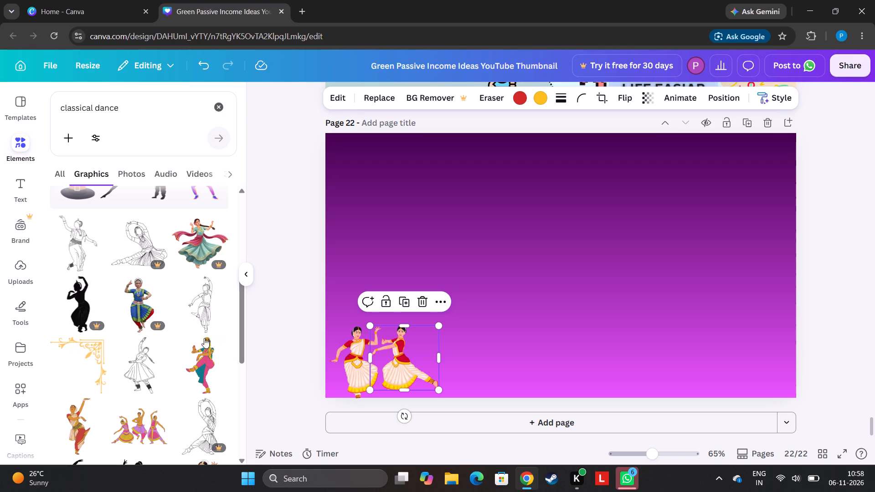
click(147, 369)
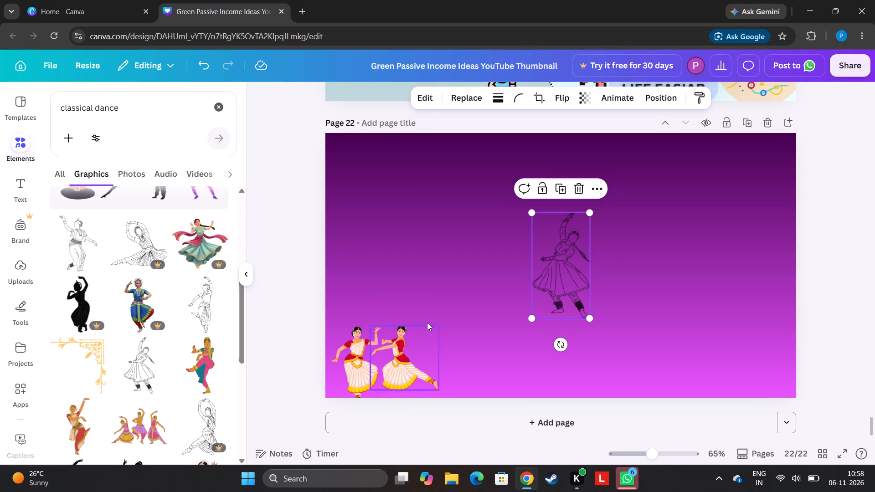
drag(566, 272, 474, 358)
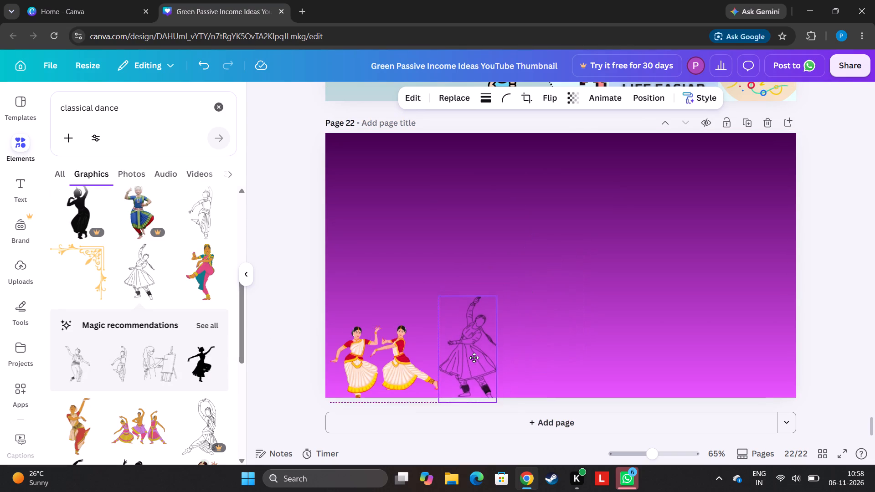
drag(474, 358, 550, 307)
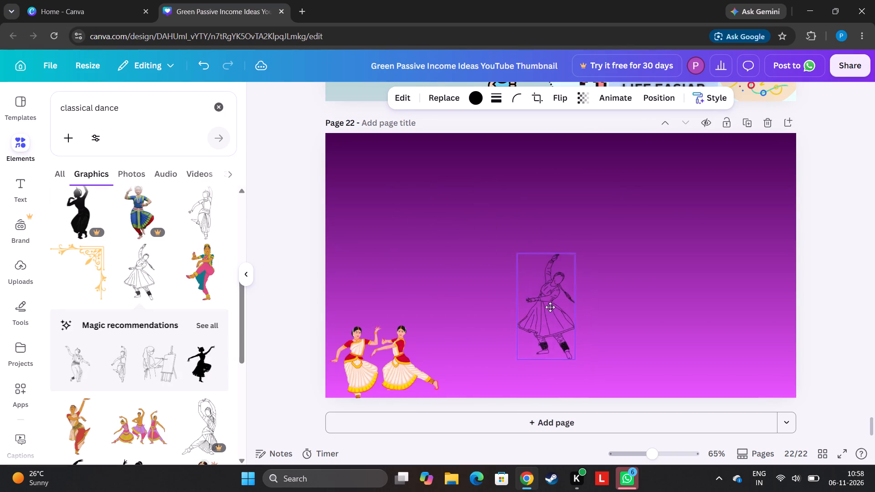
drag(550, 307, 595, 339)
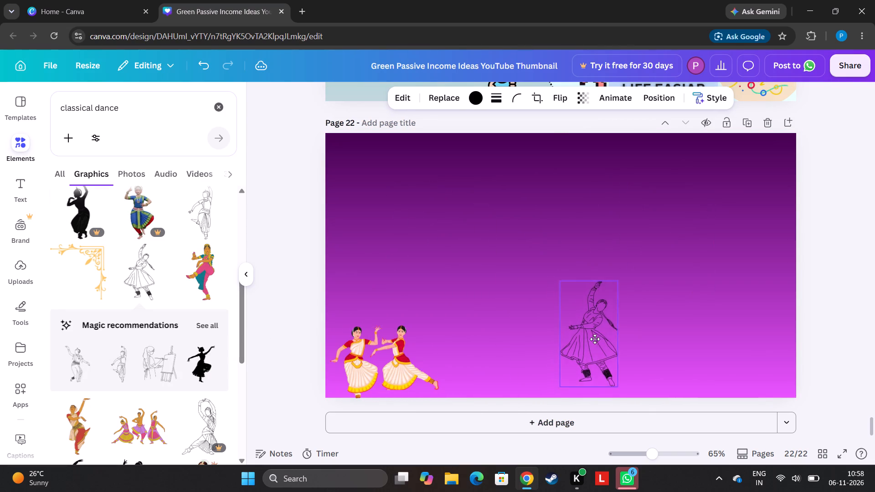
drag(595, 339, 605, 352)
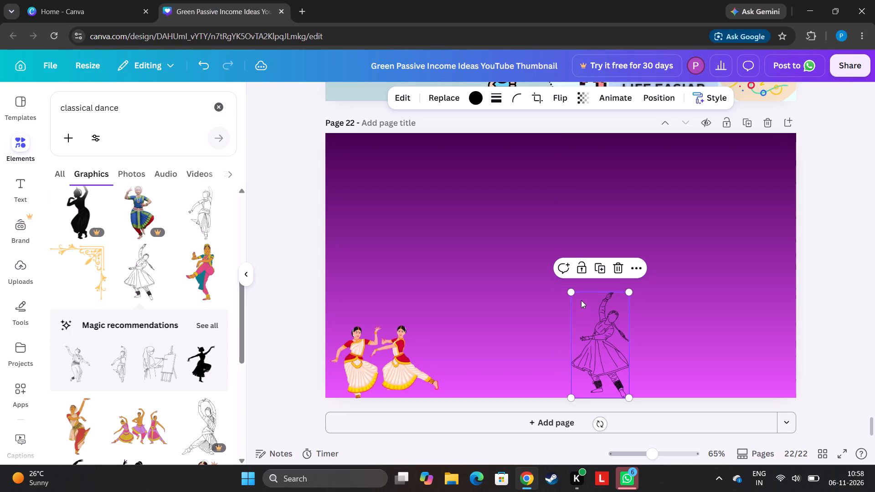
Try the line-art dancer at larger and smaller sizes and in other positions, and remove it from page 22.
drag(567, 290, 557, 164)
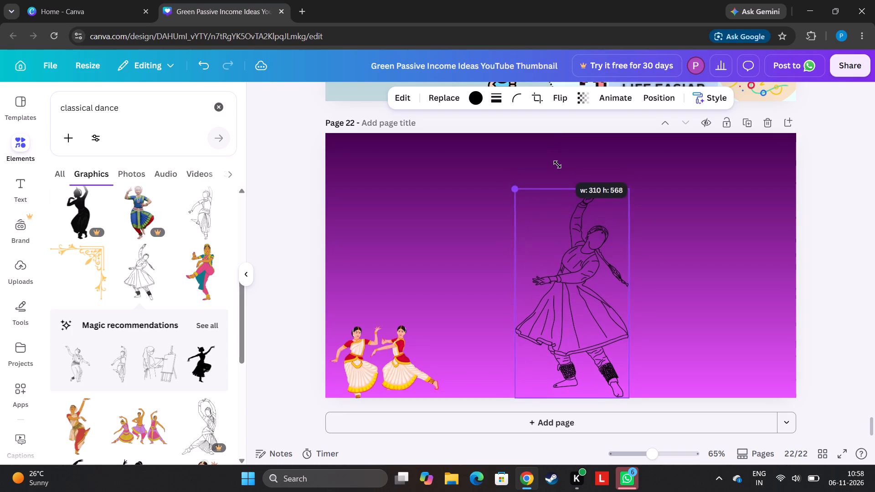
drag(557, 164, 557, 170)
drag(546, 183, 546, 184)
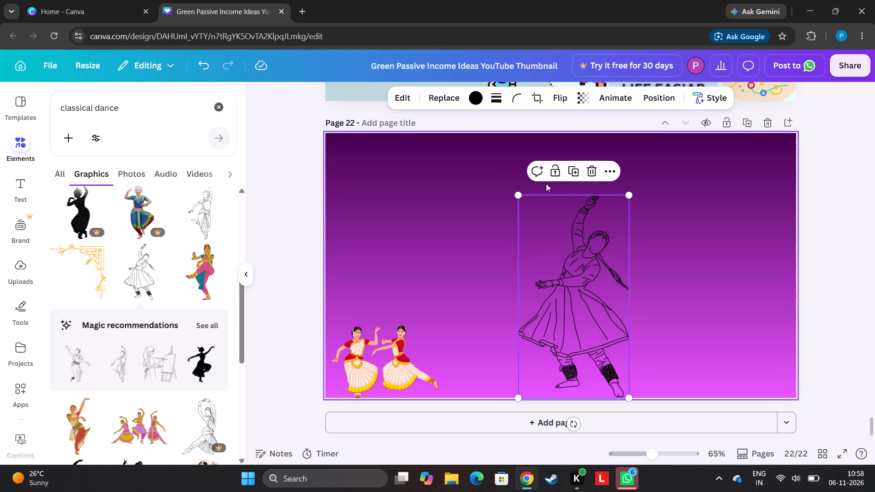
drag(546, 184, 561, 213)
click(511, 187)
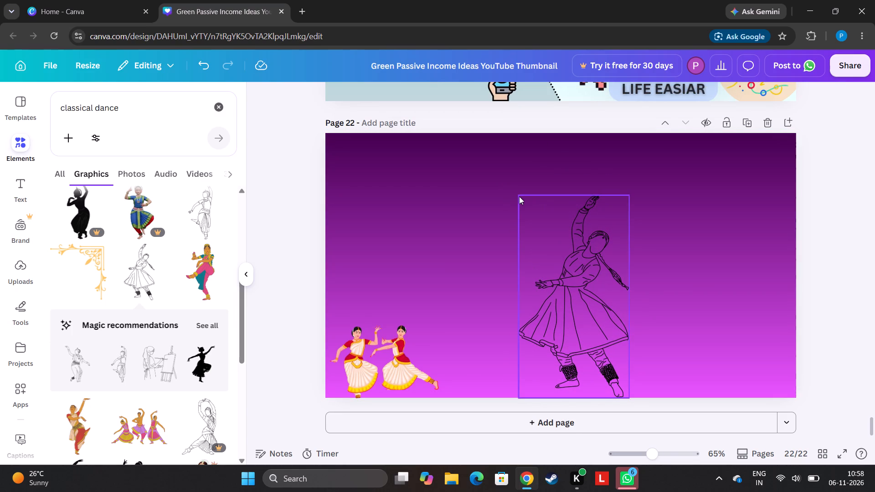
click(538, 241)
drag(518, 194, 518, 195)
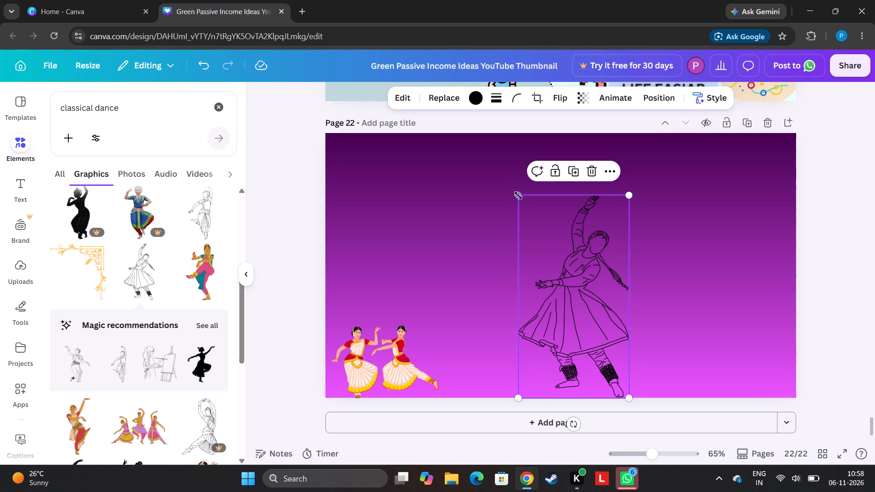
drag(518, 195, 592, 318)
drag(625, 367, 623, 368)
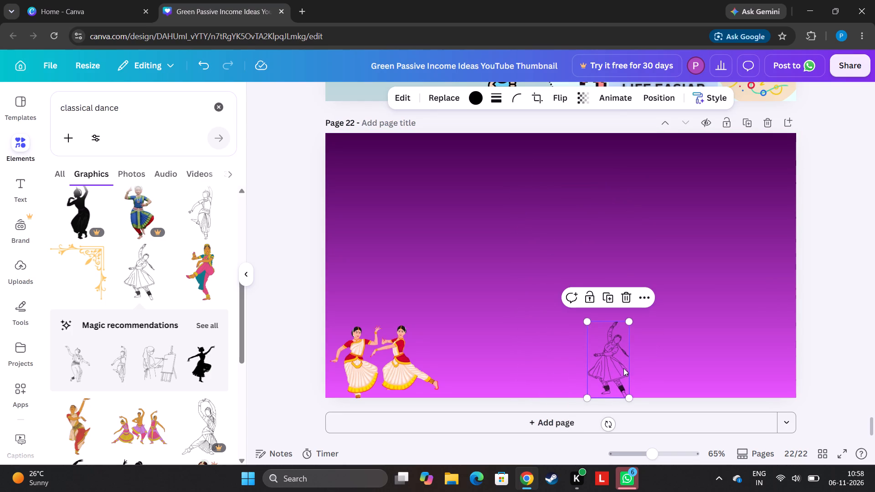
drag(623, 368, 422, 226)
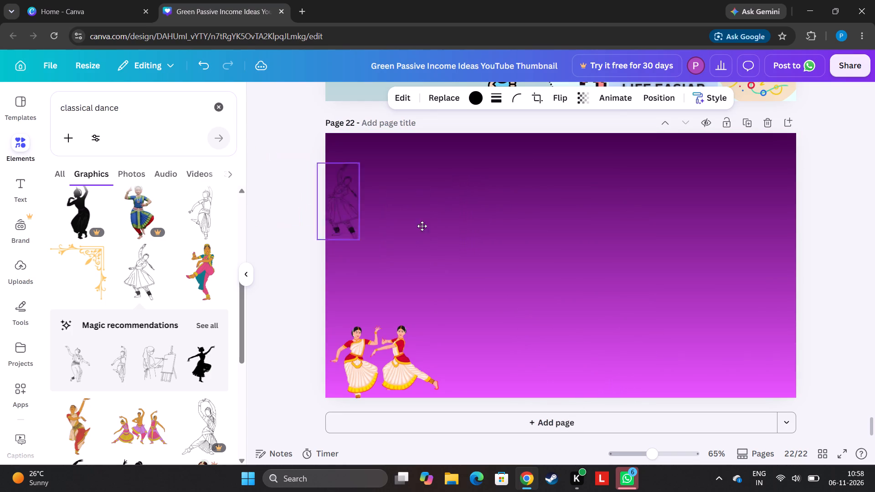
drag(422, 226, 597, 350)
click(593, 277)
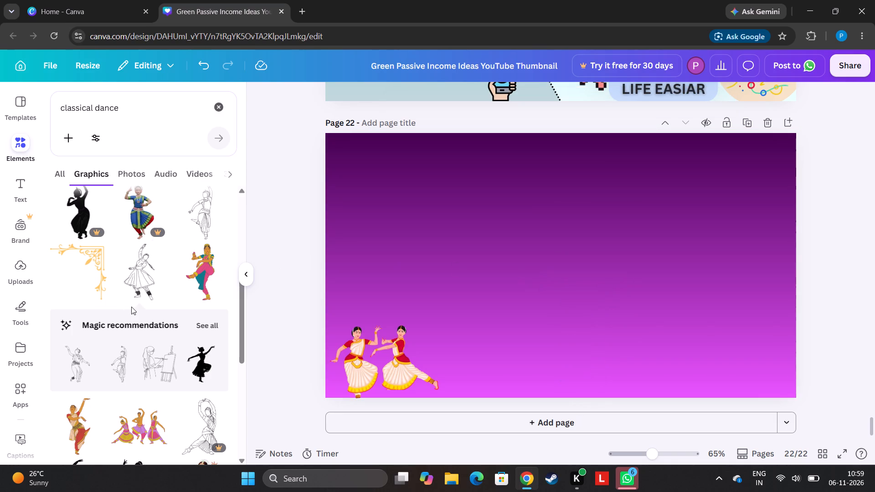
Add the dancer in the cream-and-red costume with one arm raised, shrink it to roughly the other dancers' height, and place it in page 22's top-left corner.
click(67, 440)
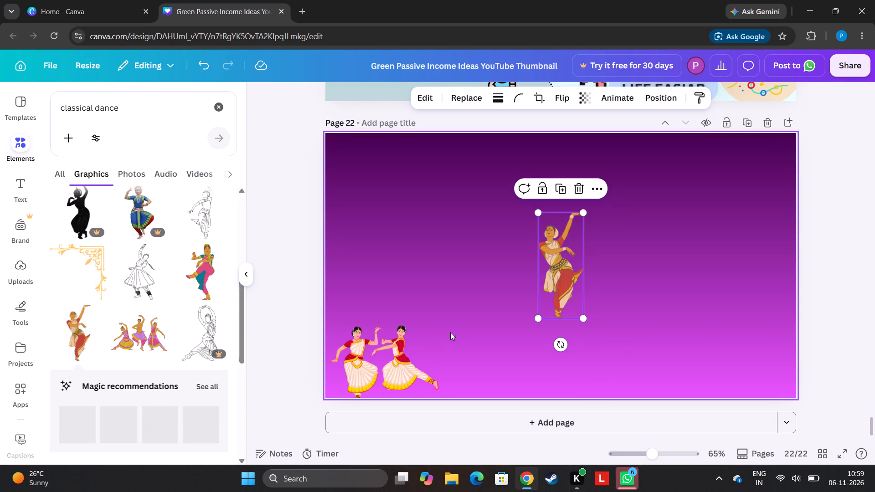
drag(559, 284, 428, 214)
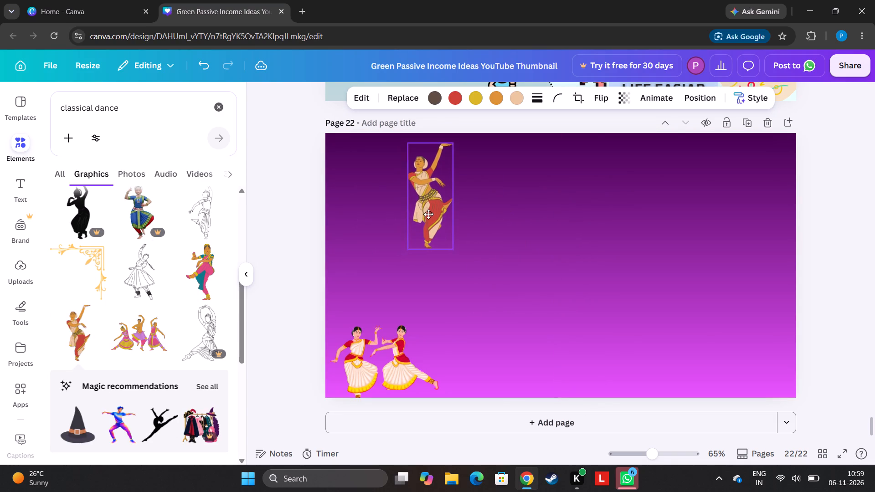
drag(428, 214, 404, 212)
drag(426, 141, 412, 201)
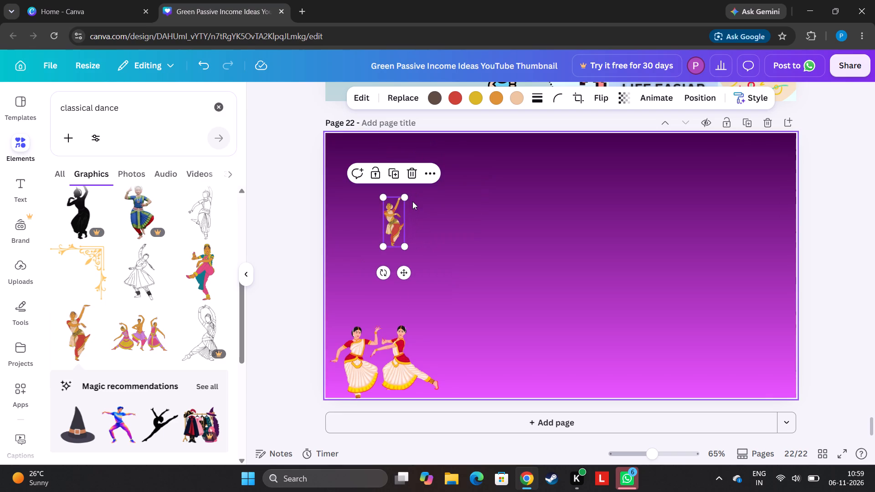
drag(408, 196, 415, 179)
drag(399, 216, 391, 208)
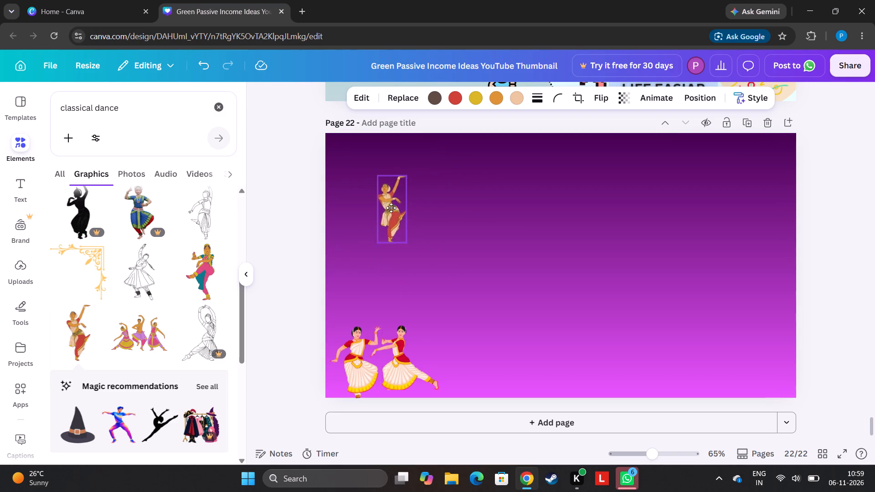
drag(391, 208, 375, 180)
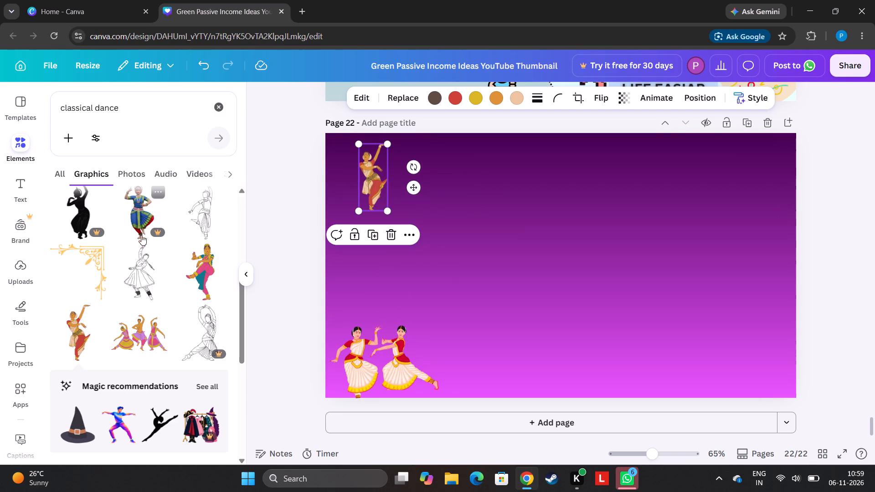
Add a heading to the middle of page 22 reading "new class academy".
click(19, 178)
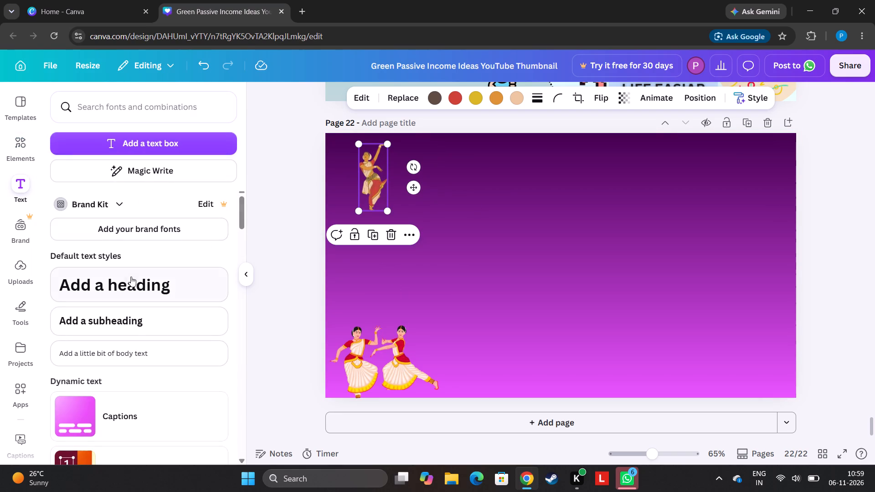
click(134, 276)
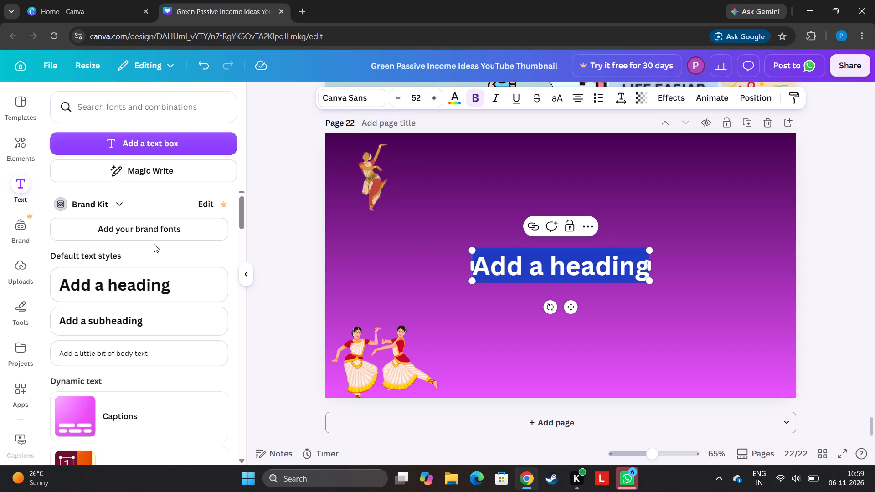
key(BackSpace)
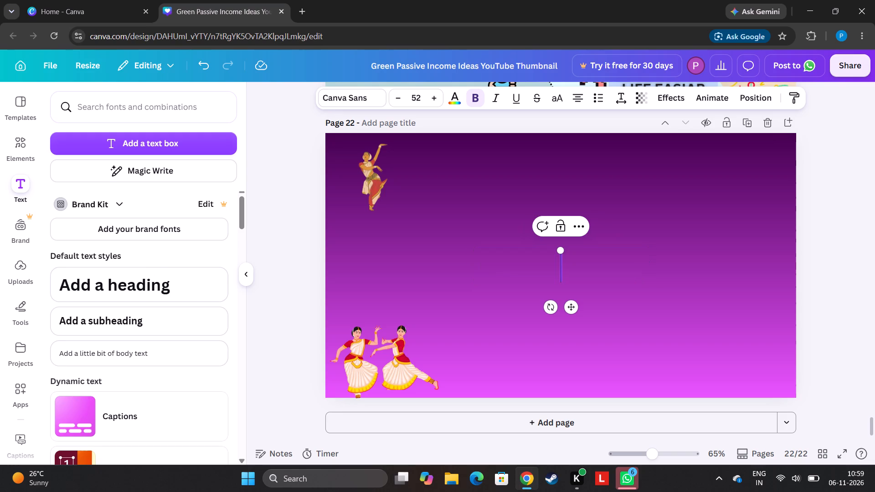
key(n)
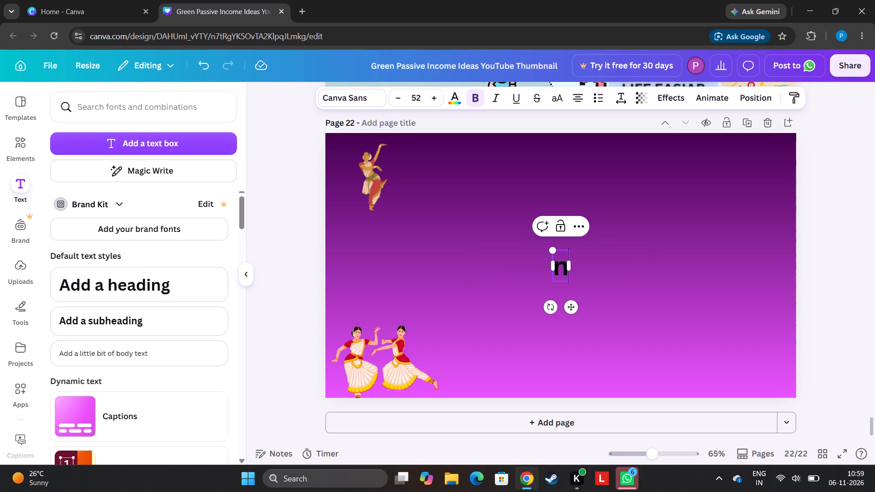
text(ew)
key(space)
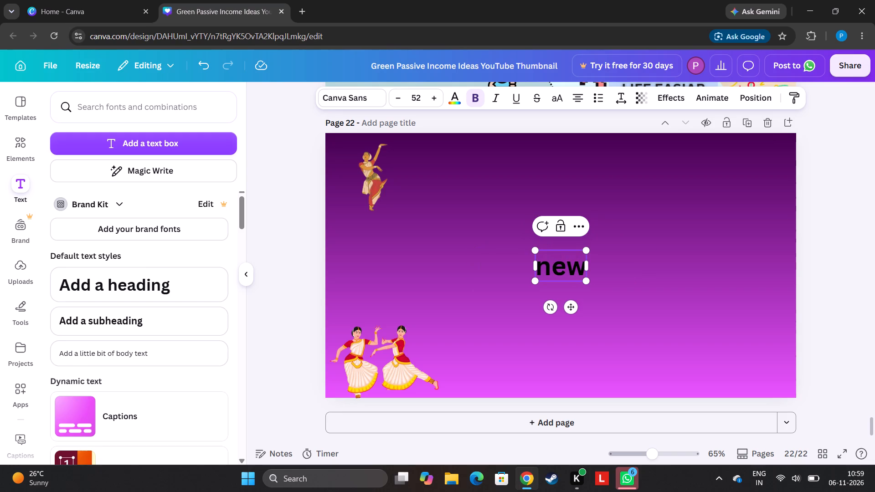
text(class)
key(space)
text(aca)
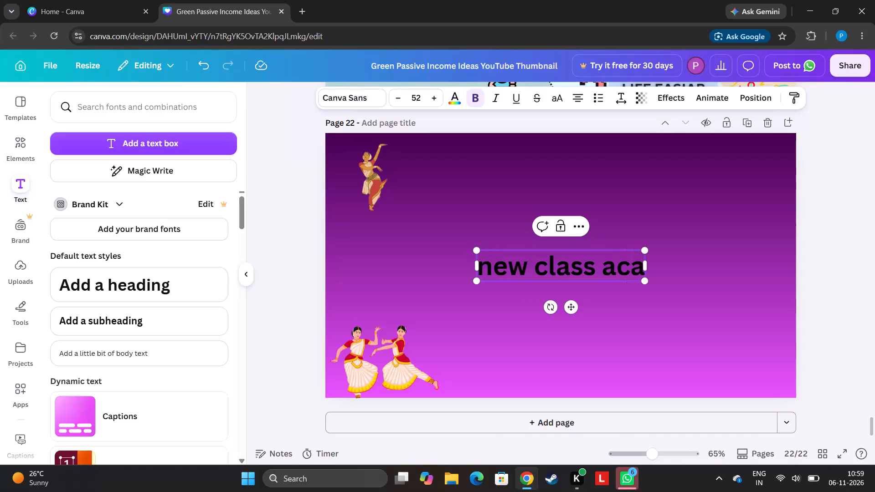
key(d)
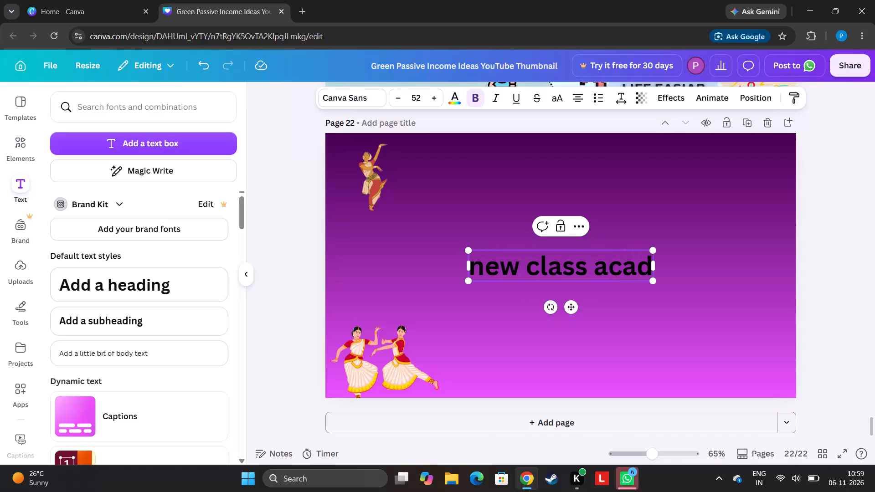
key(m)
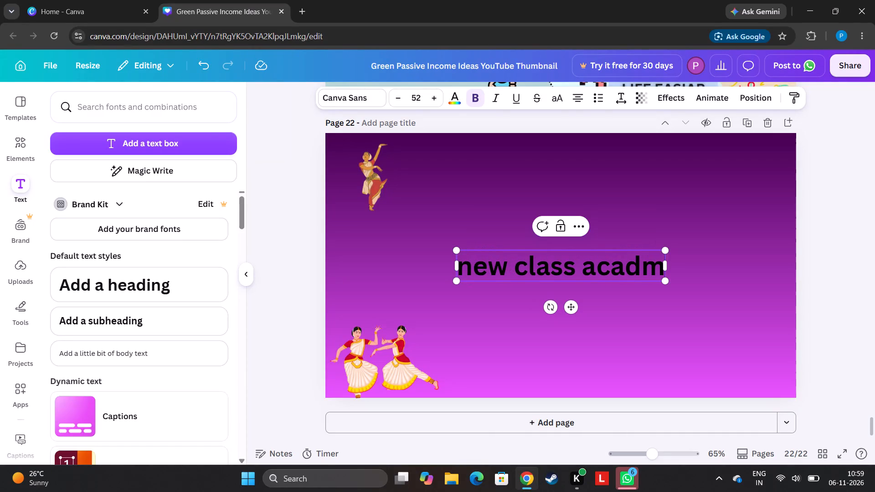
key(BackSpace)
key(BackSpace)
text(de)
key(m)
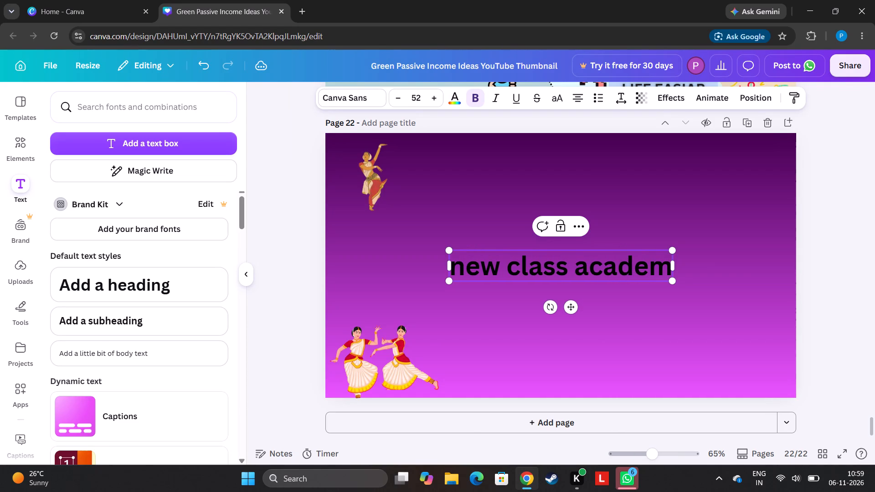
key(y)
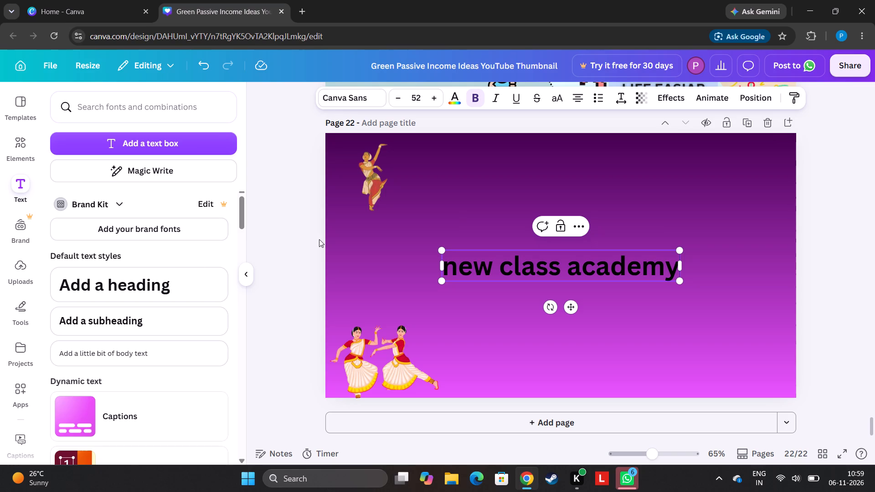
Insert the words "shavitri dance" after "new" in the heading, making it "new shavitri dance class academy".
click(490, 274)
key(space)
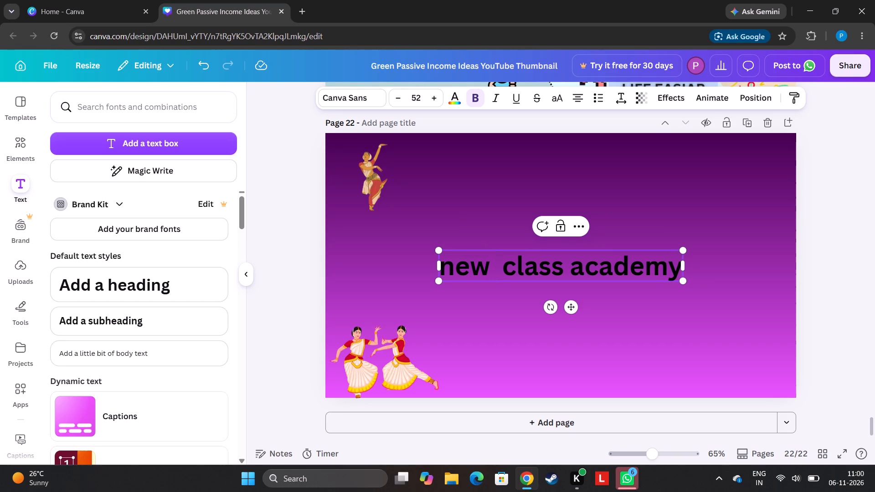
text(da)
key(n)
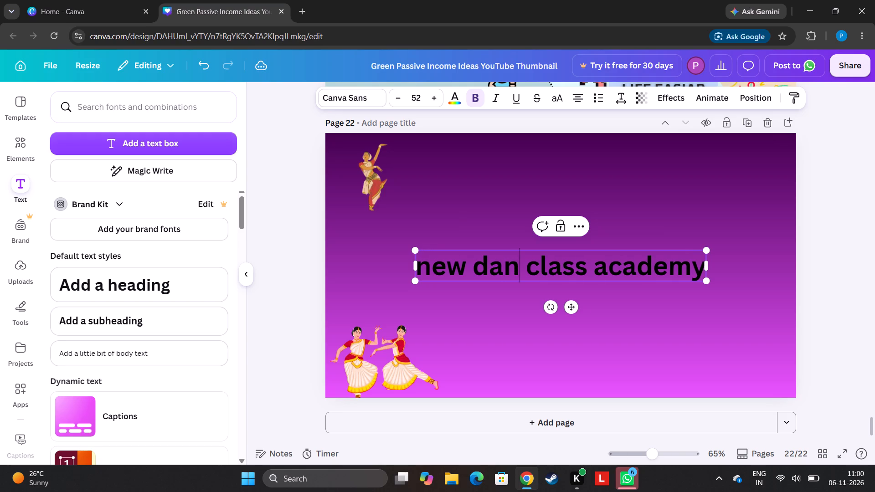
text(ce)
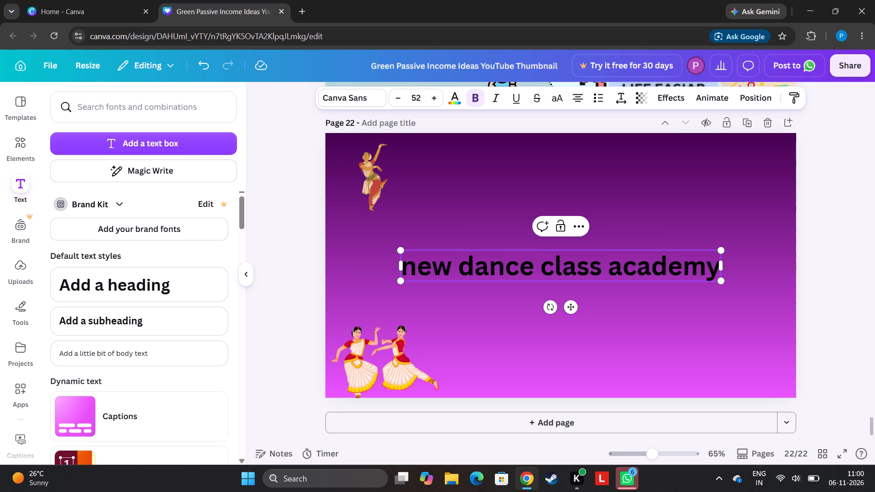
drag(453, 271, 467, 282)
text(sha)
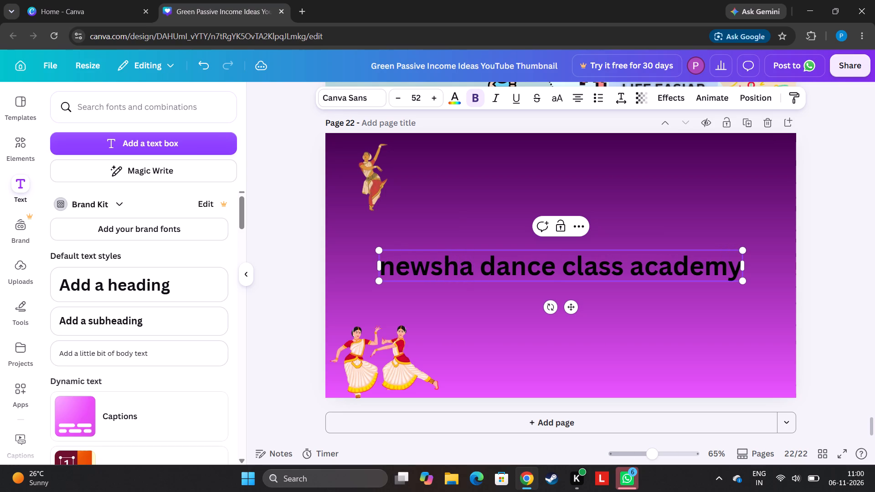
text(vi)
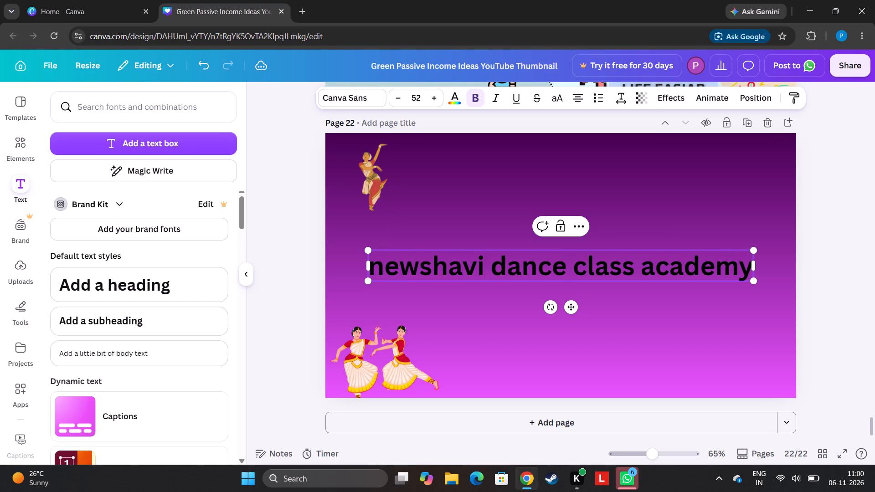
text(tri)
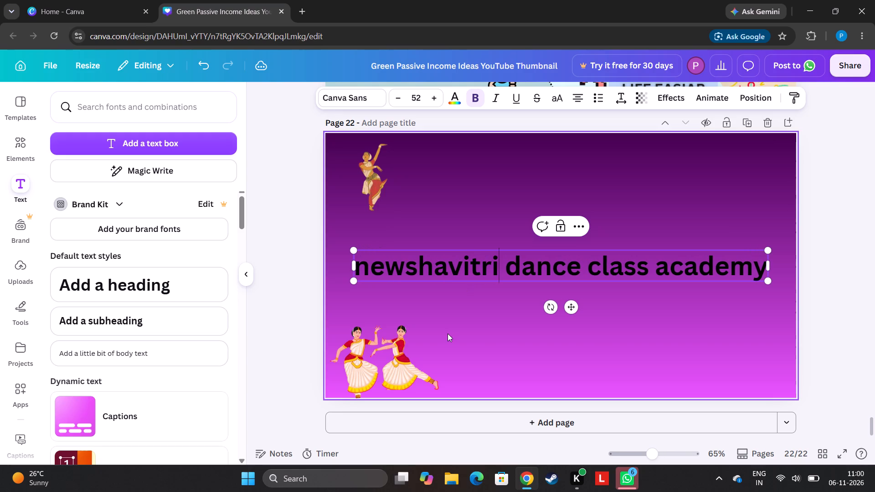
click(407, 272)
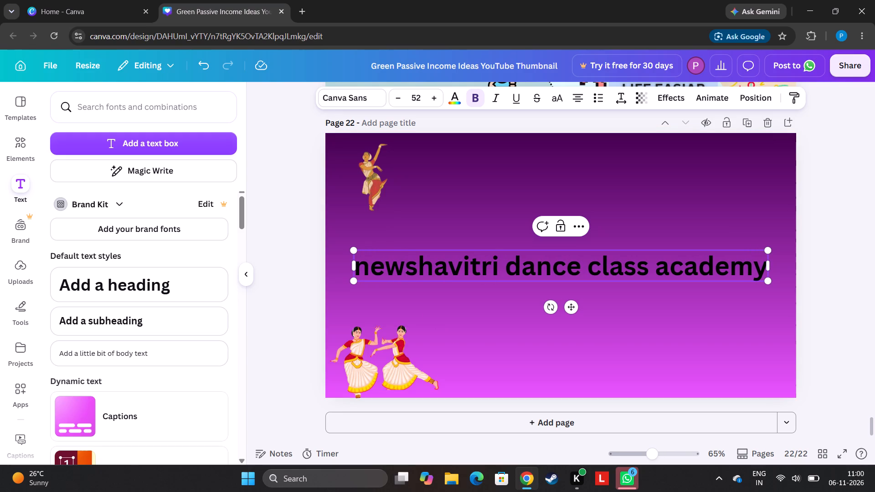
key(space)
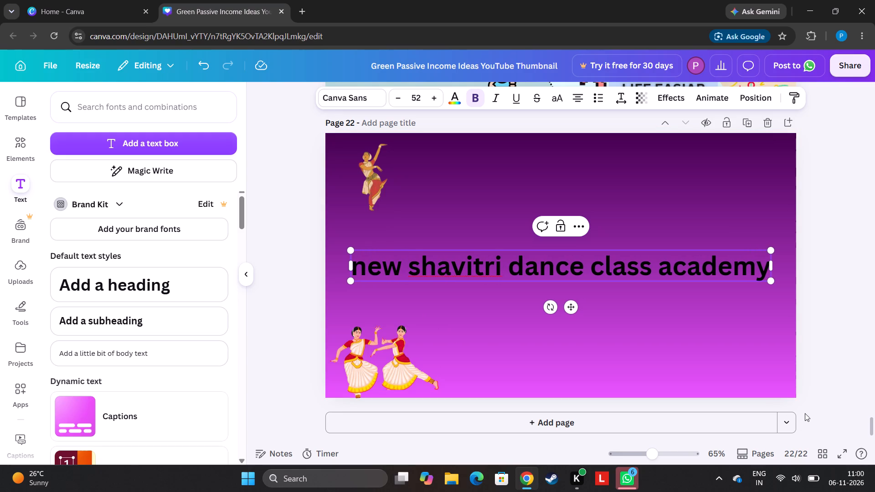
Move the heading up beside the top dancer and narrow its text box until the words wrap onto three lines.
drag(771, 266, 769, 266)
drag(769, 266, 803, 181)
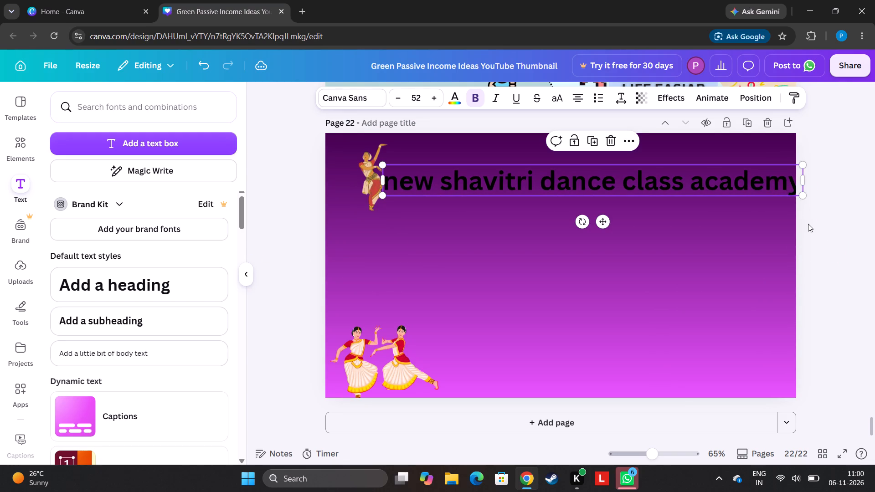
drag(805, 187, 651, 251)
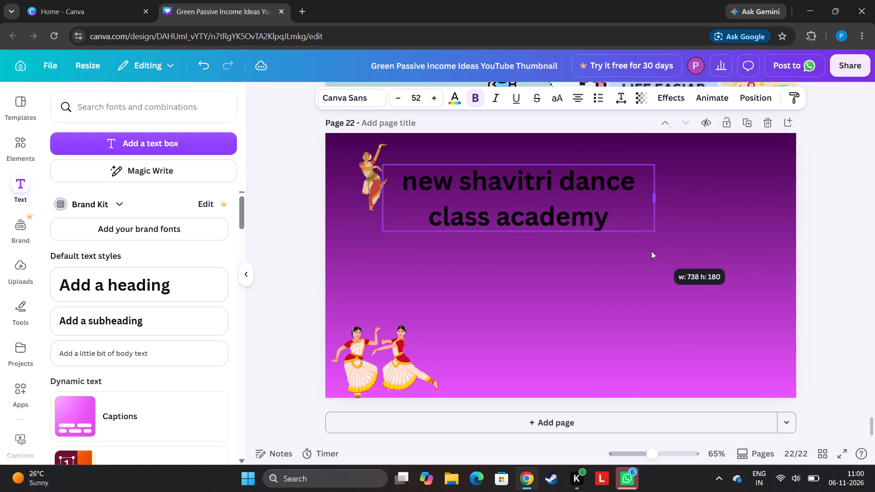
drag(651, 251, 606, 281)
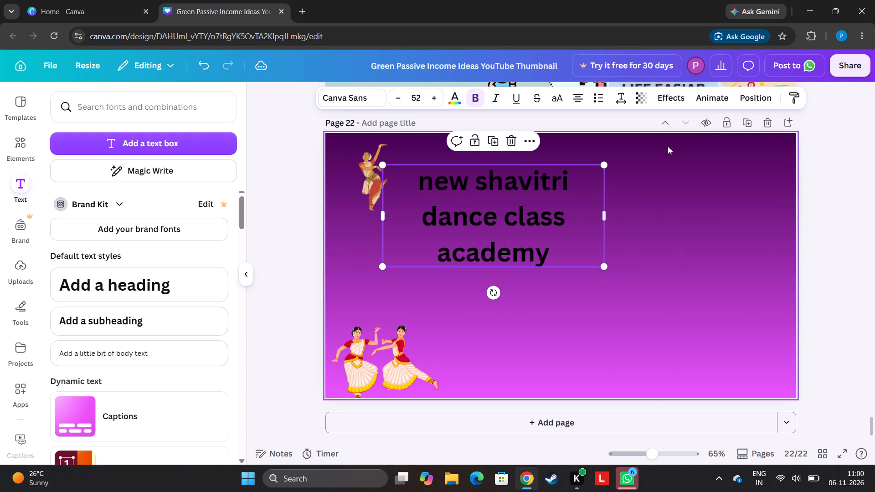
Tighten the heading's line spacing and change its text to all uppercase.
click(617, 102)
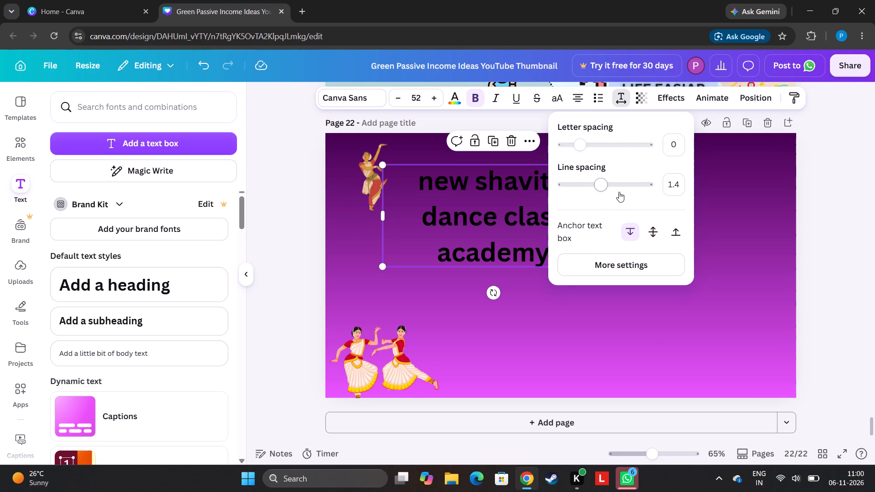
drag(602, 185, 579, 194)
click(553, 101)
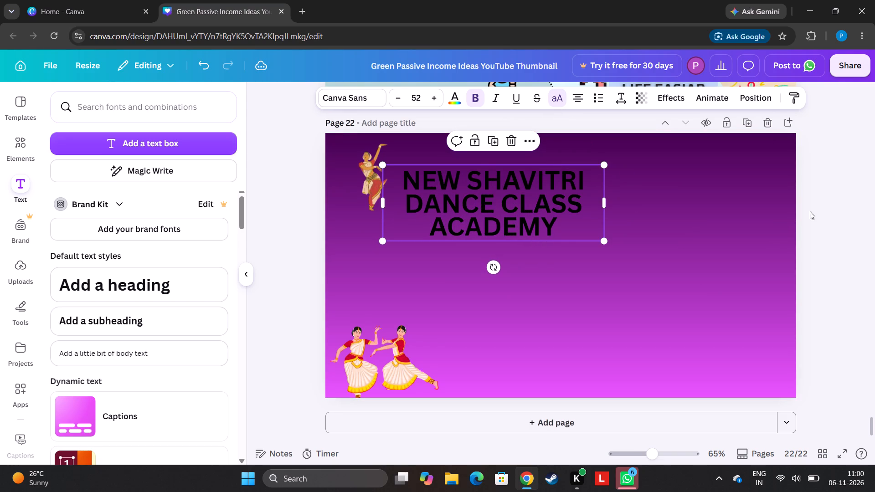
click(821, 207)
Move the heading to the upper-right part of page 22 and enlarge its text to about size 54.9.
drag(515, 191, 588, 183)
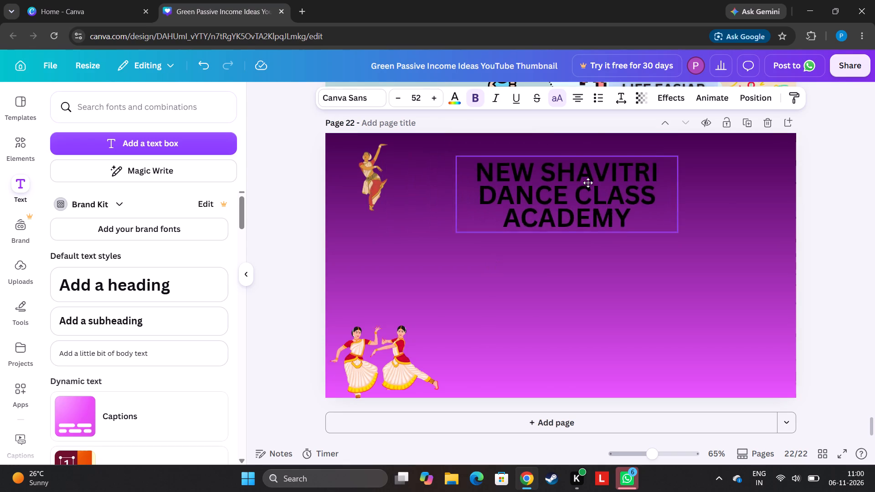
drag(588, 183, 652, 175)
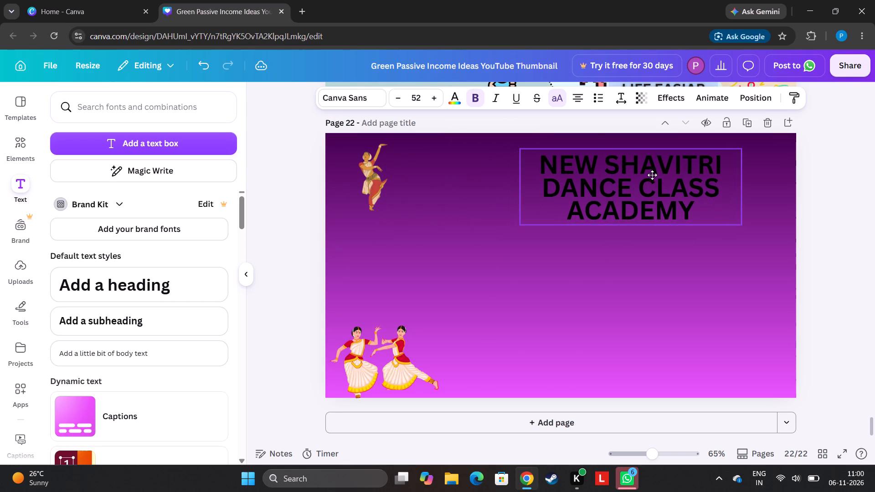
drag(652, 175, 664, 174)
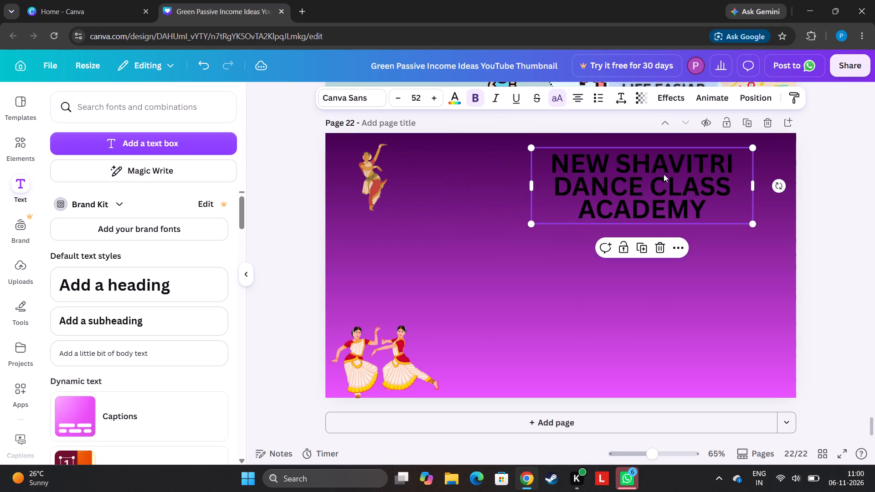
drag(756, 223, 779, 240)
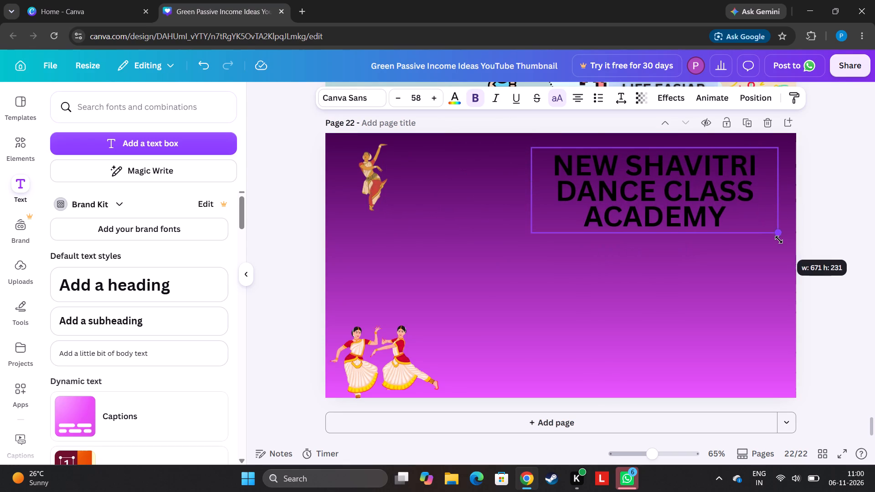
drag(779, 240, 767, 230)
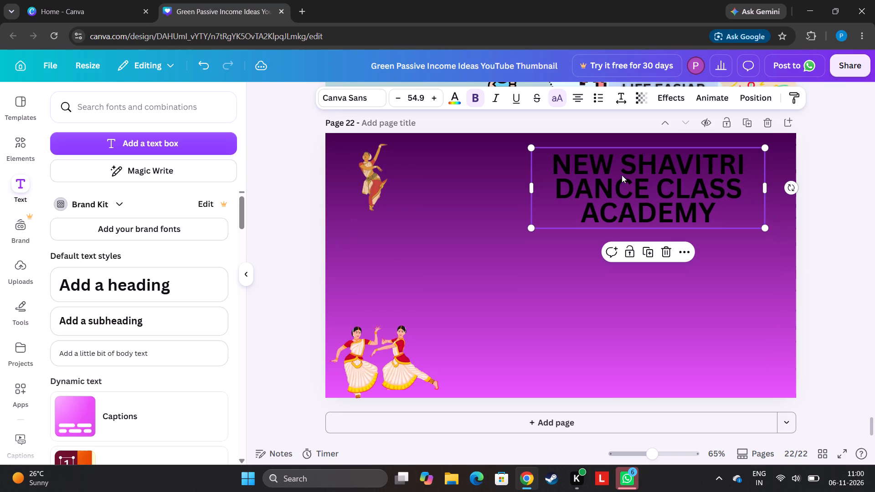
Make the heading italic and compare it with and without bold, leaving bold on.
click(497, 95)
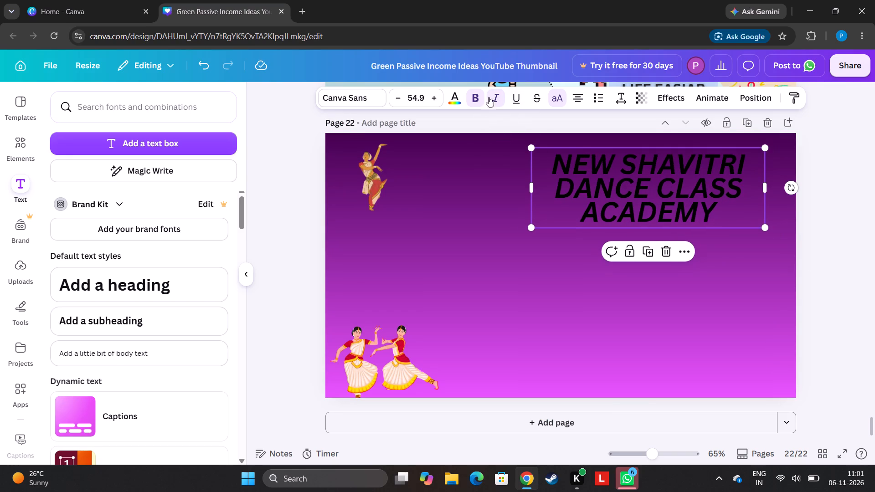
click(479, 99)
click(479, 99)
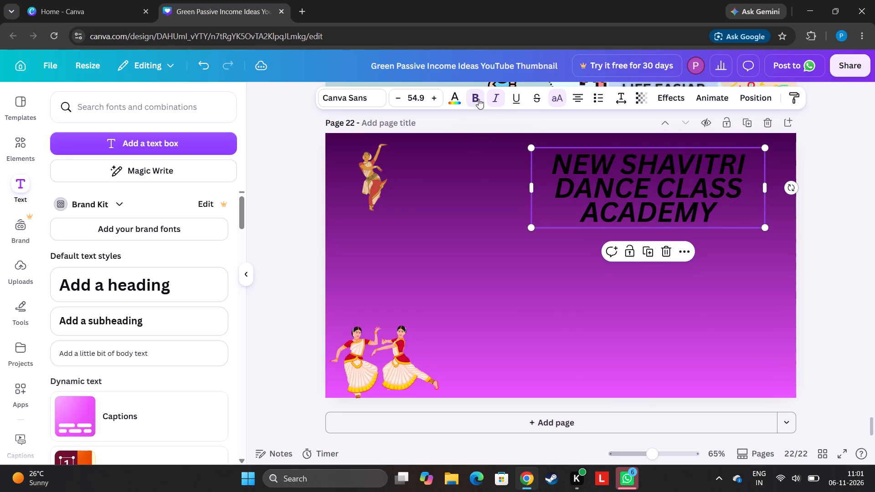
click(476, 104)
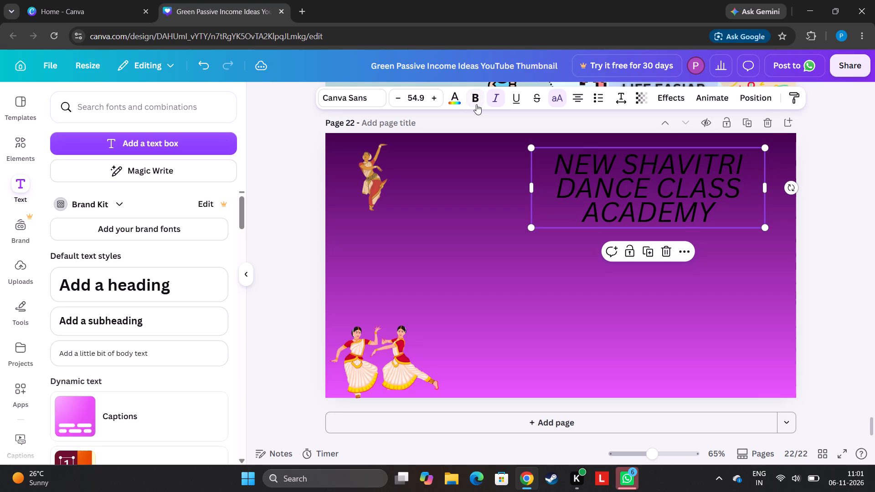
click(476, 104)
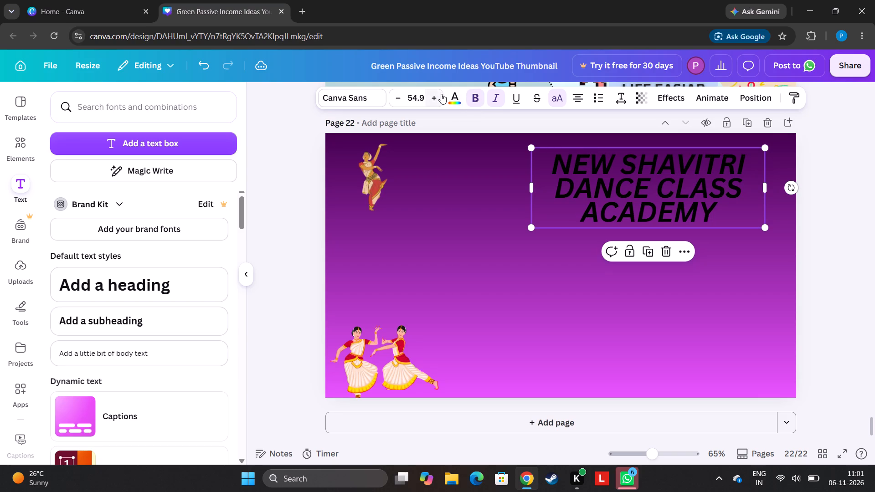
Try red, teal, white and black for the heading's text and settle on yellow #FFC200.
click(461, 106)
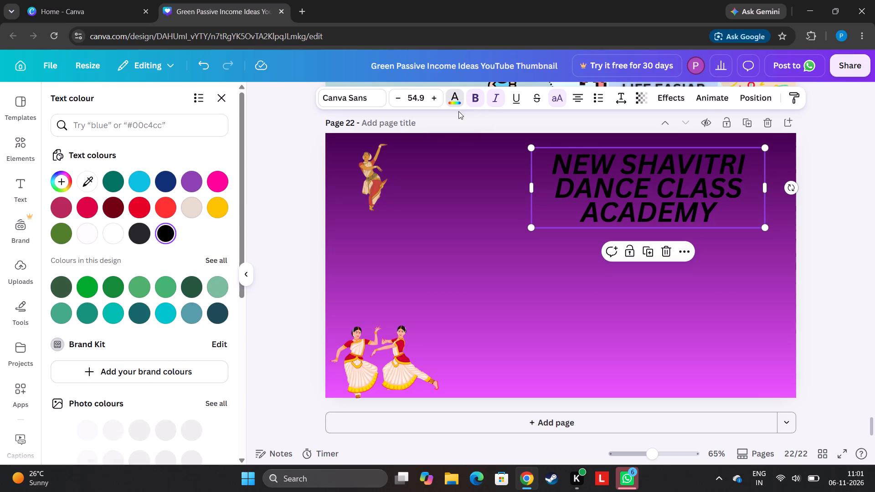
click(224, 208)
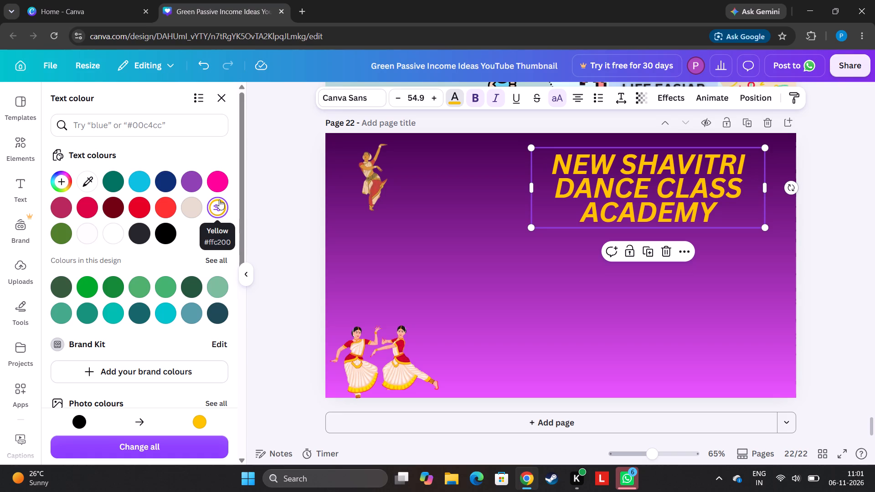
click(83, 213)
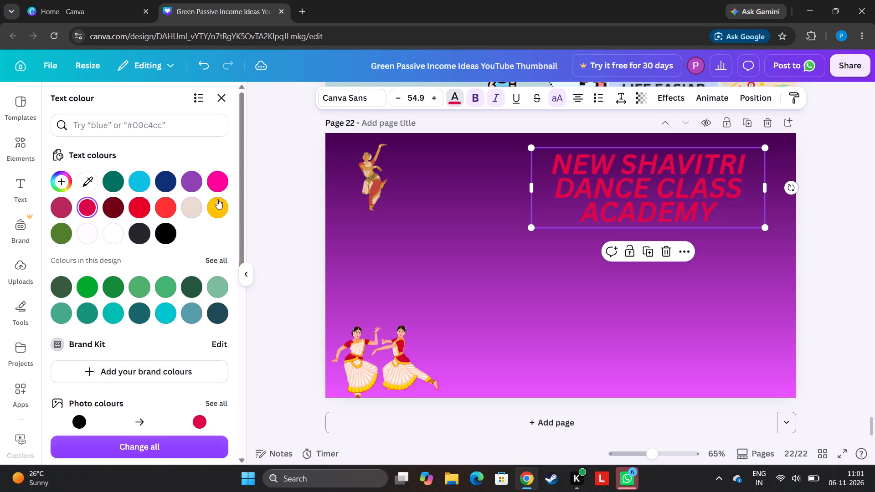
click(216, 201)
click(81, 315)
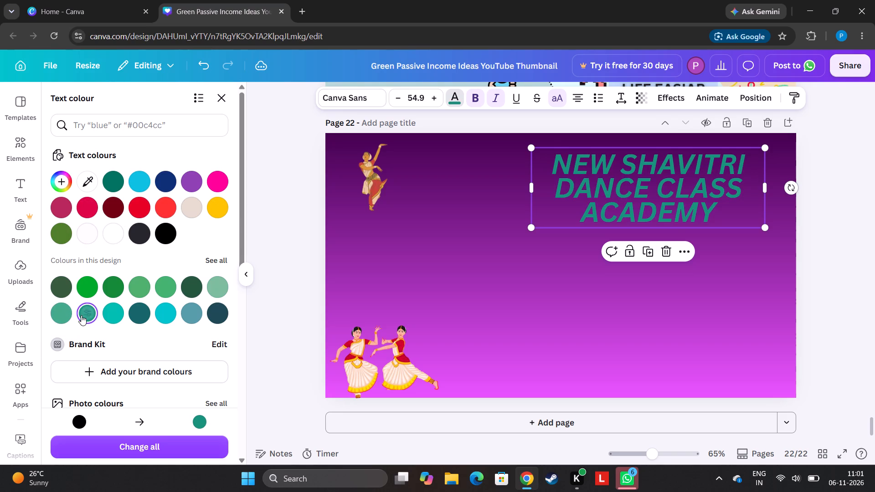
click(209, 205)
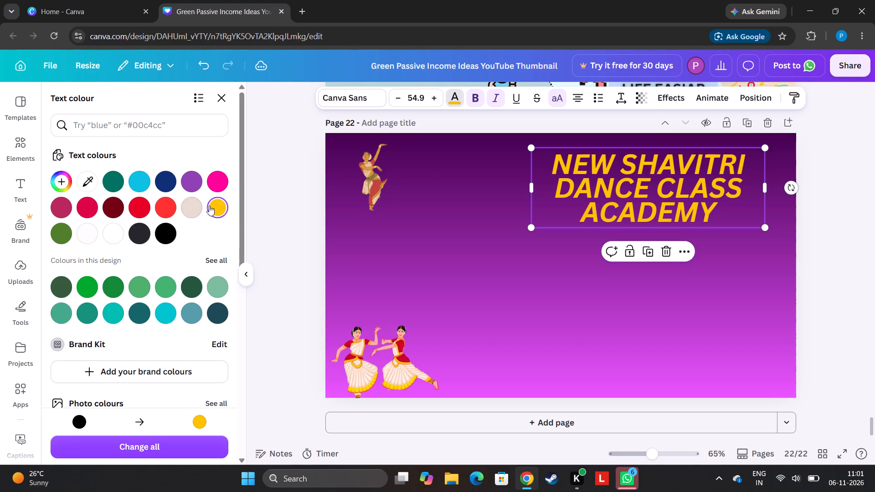
click(109, 236)
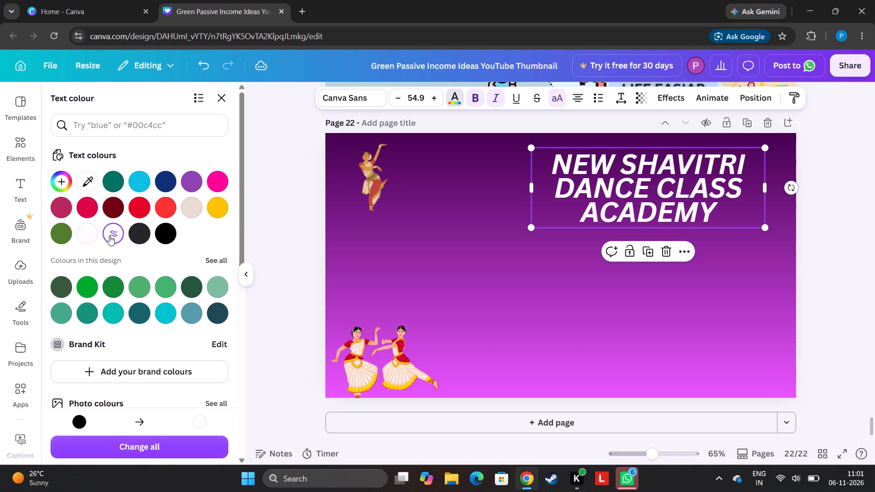
click(163, 240)
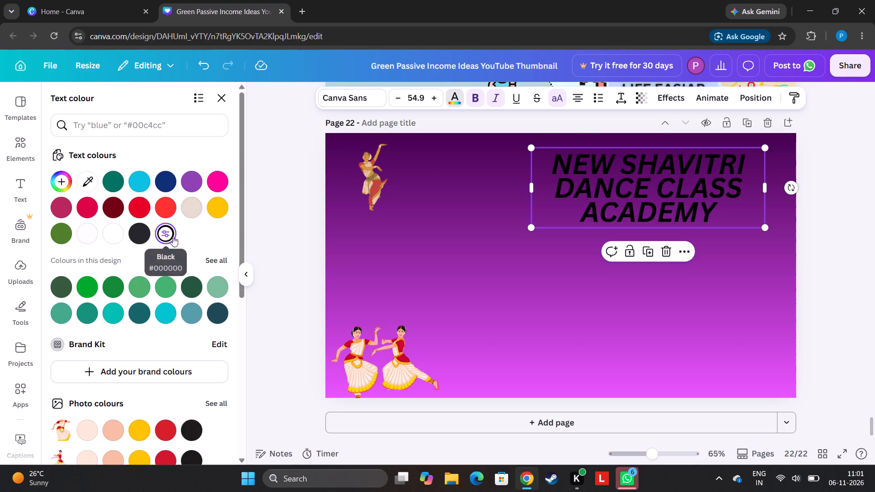
click(216, 216)
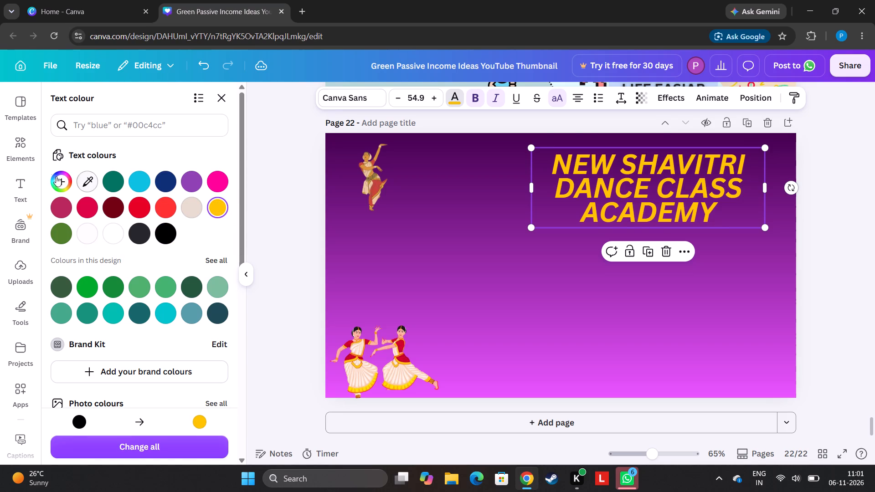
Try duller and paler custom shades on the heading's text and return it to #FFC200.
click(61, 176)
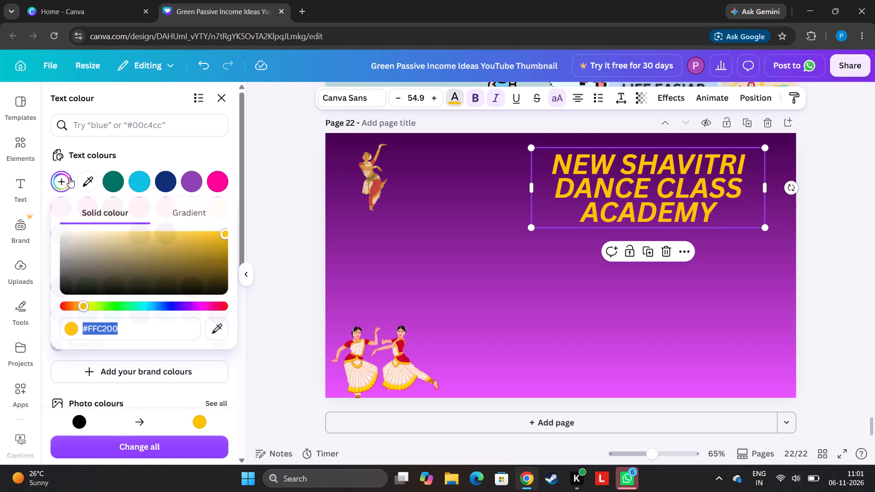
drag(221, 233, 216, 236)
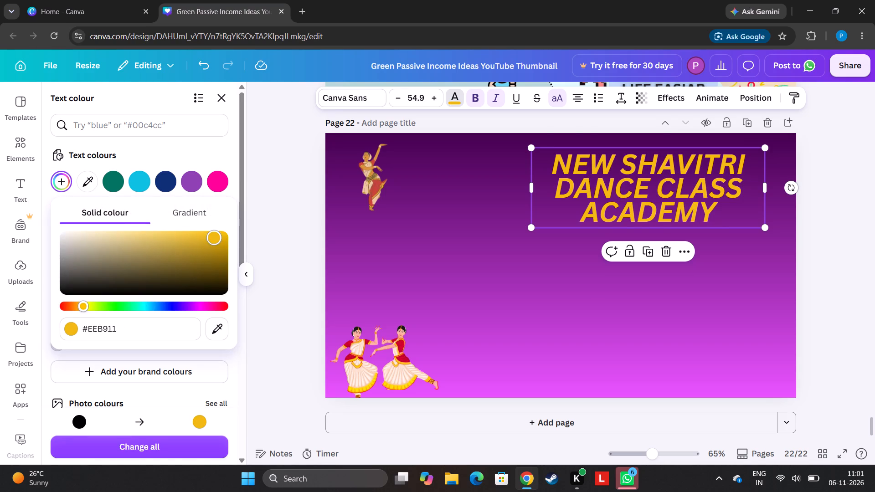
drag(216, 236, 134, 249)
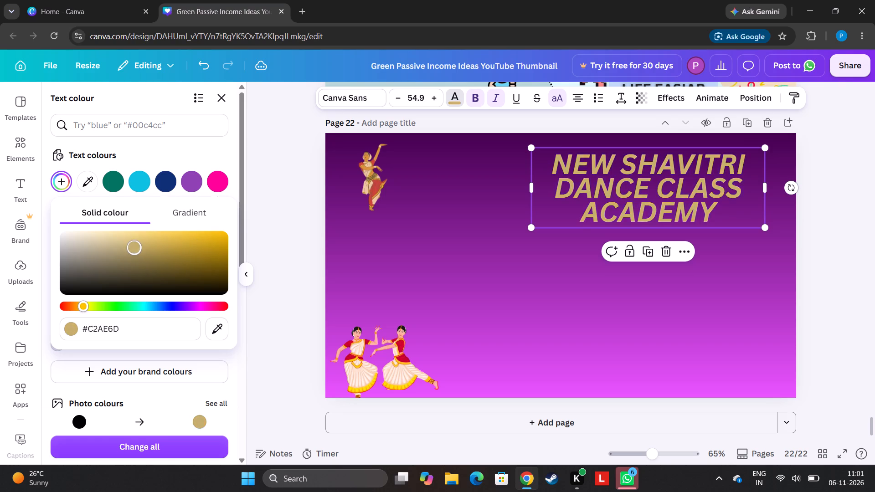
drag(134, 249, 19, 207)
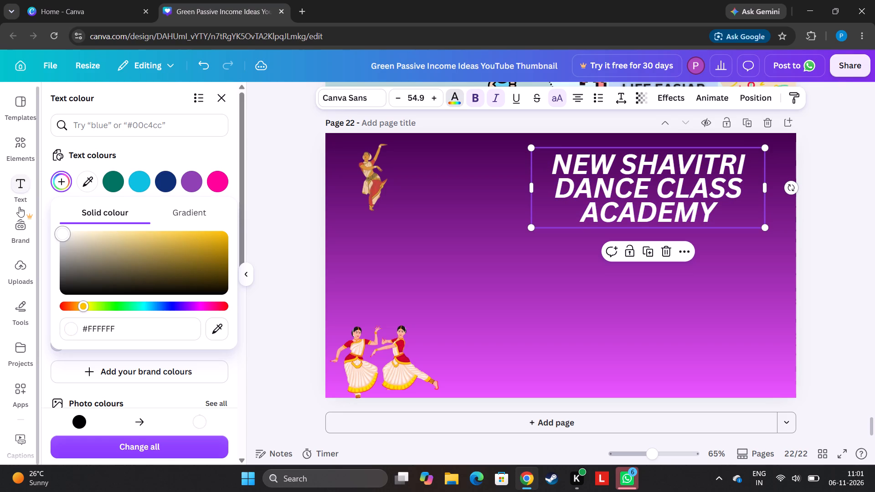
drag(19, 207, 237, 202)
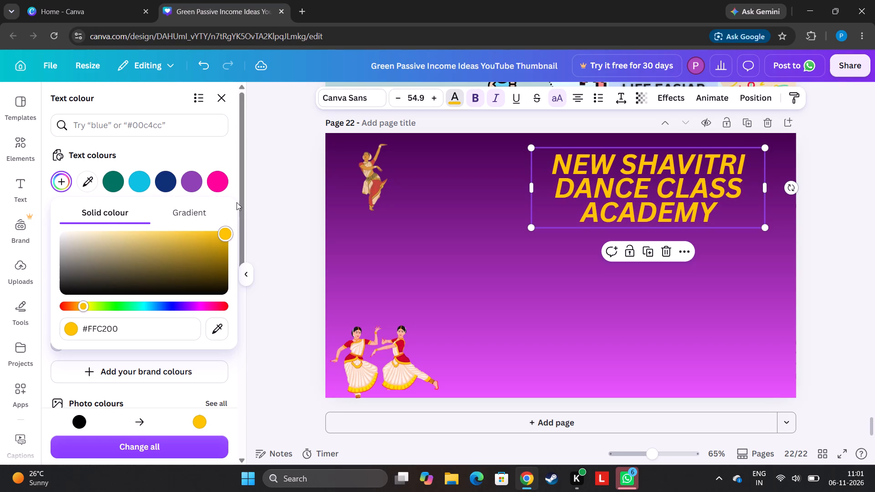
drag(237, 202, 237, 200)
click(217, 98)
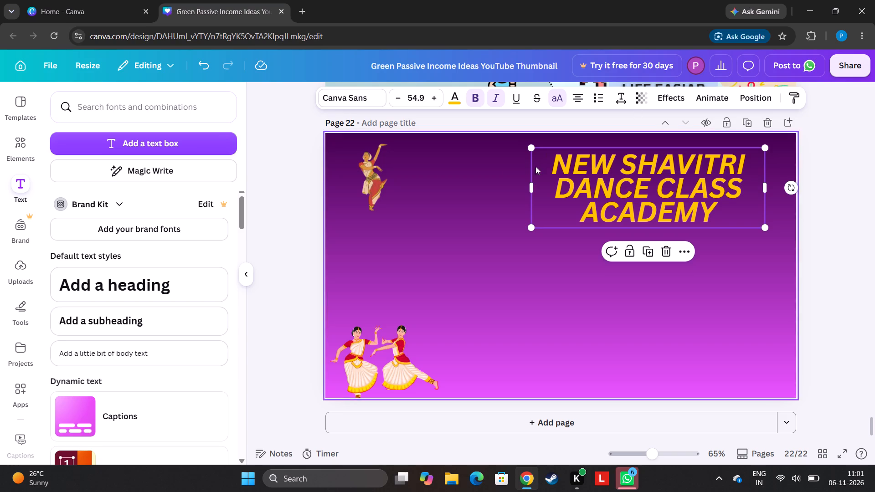
Move the single top dancer beside the start of the heading and enlarge it to slightly more than the heading's height.
drag(378, 184, 525, 218)
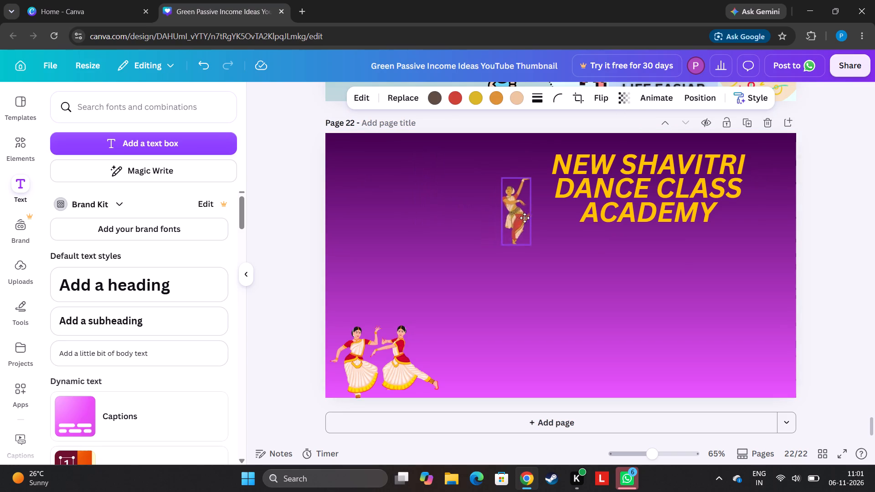
drag(525, 218, 524, 197)
drag(536, 226, 576, 247)
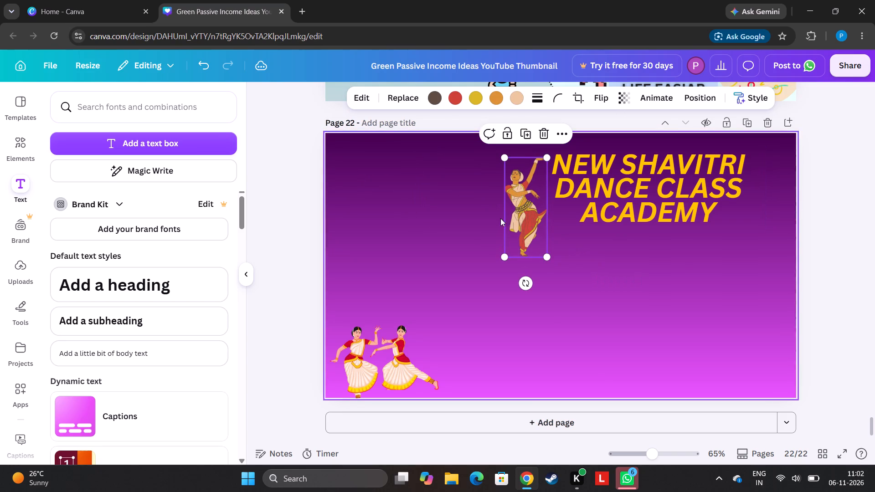
drag(522, 231, 528, 219)
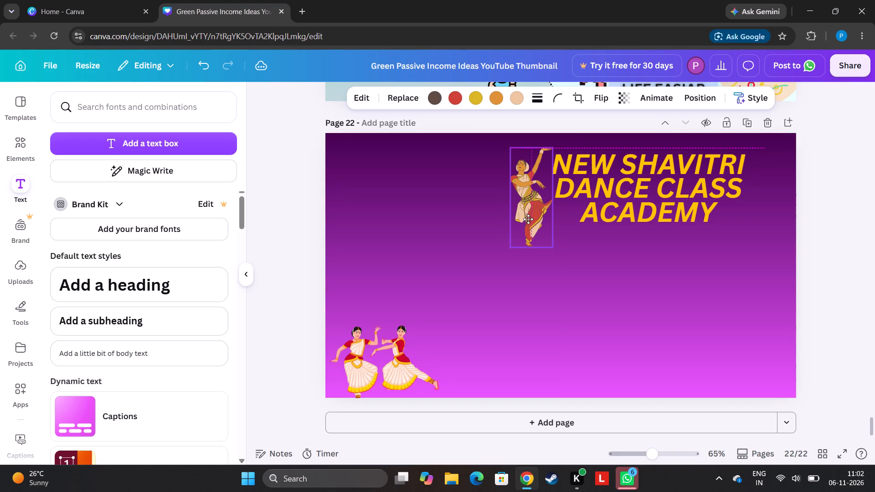
drag(528, 219, 536, 216)
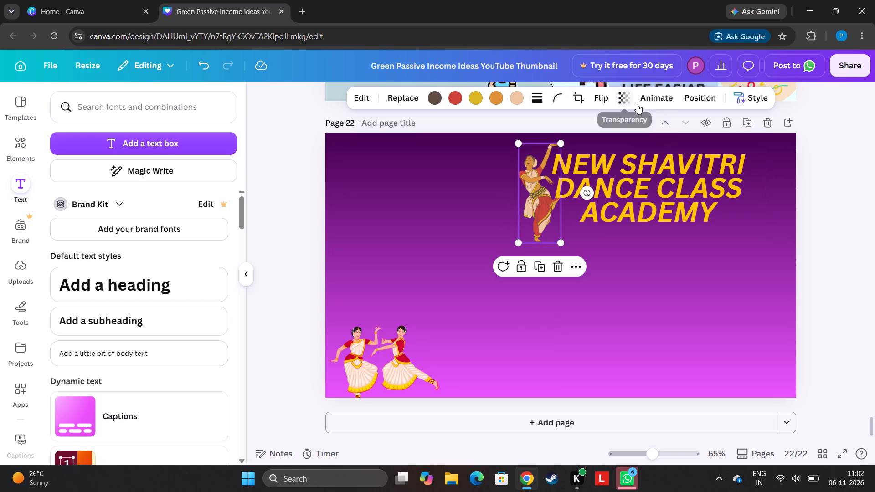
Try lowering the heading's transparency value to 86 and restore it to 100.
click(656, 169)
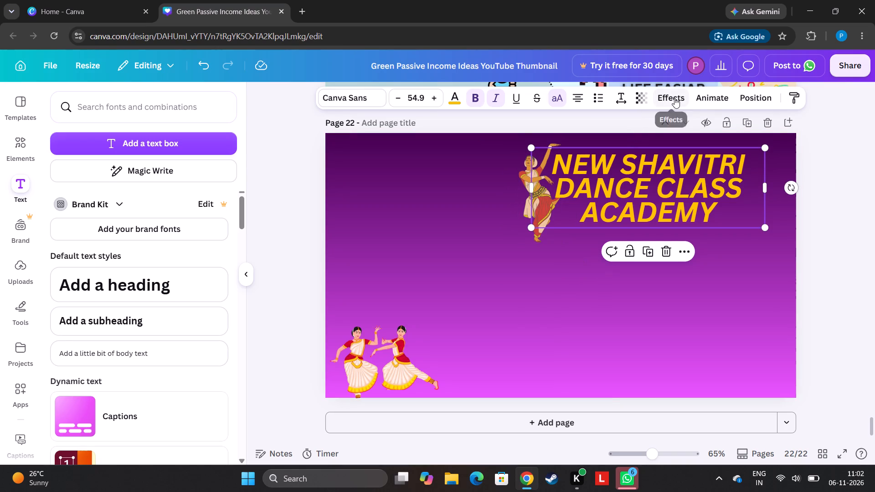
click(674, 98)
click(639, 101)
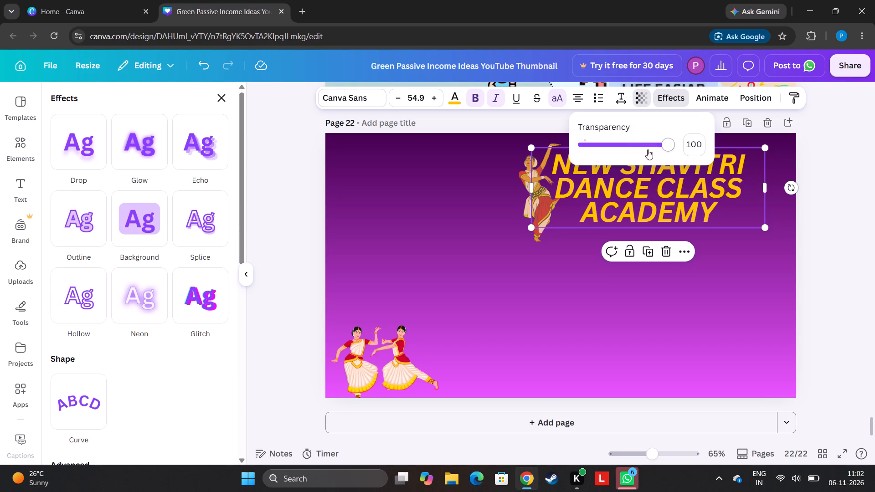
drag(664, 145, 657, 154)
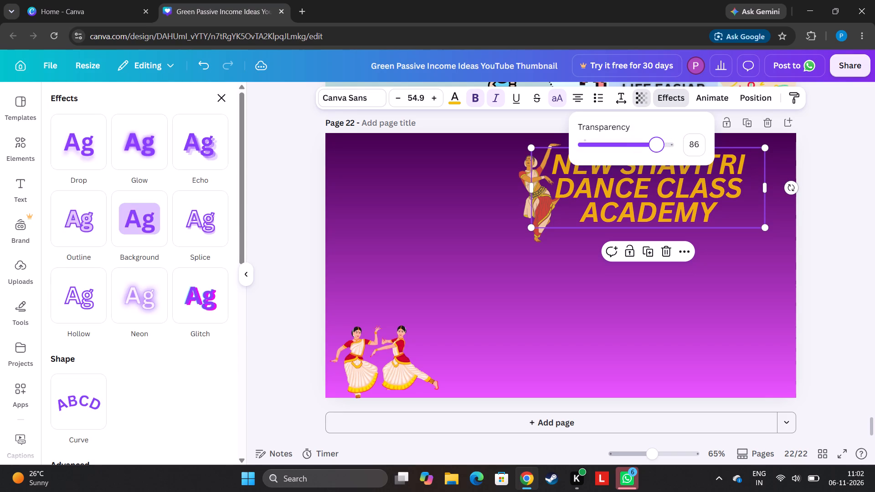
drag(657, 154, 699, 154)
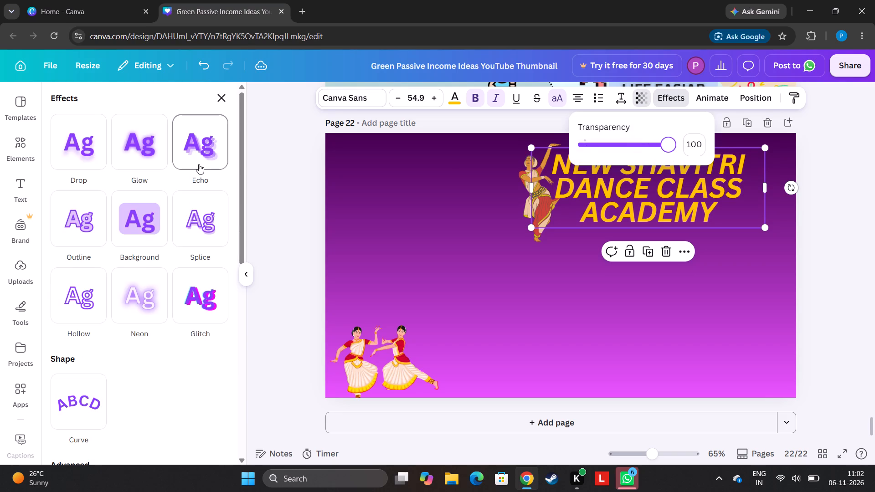
Apply the Echo effect to the academy heading in black with an offset of 75.
click(199, 164)
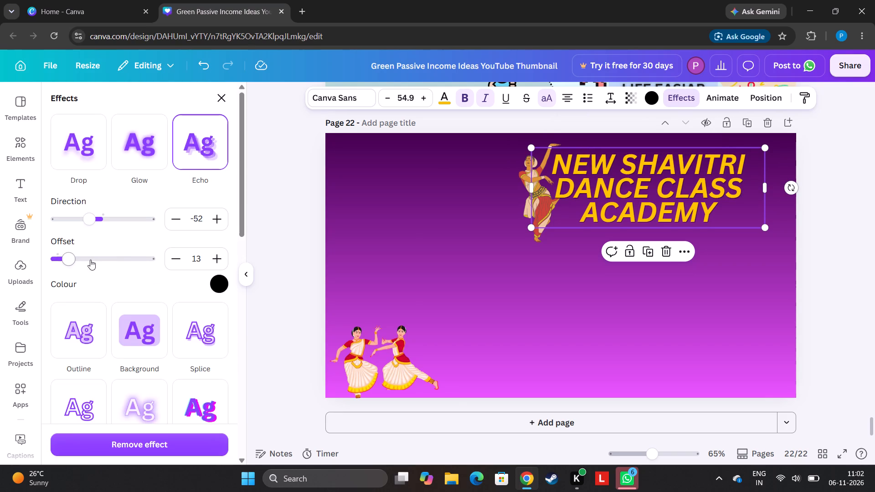
drag(66, 264, 145, 269)
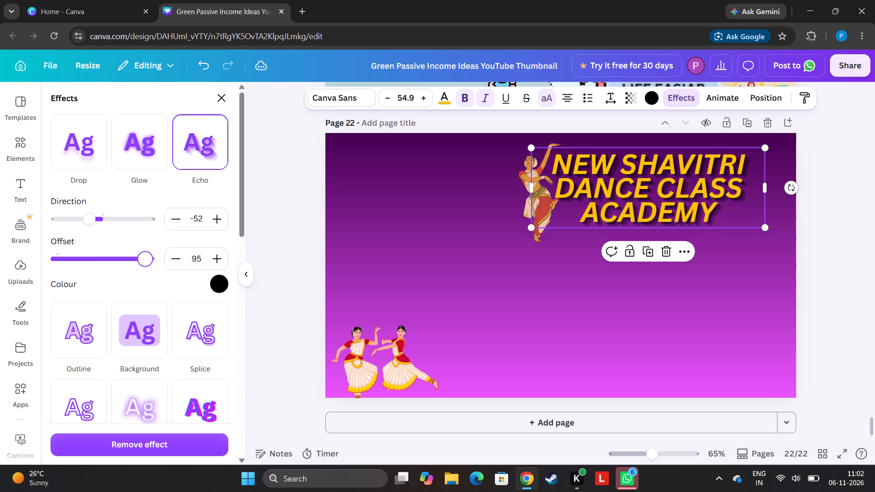
drag(145, 269, 127, 268)
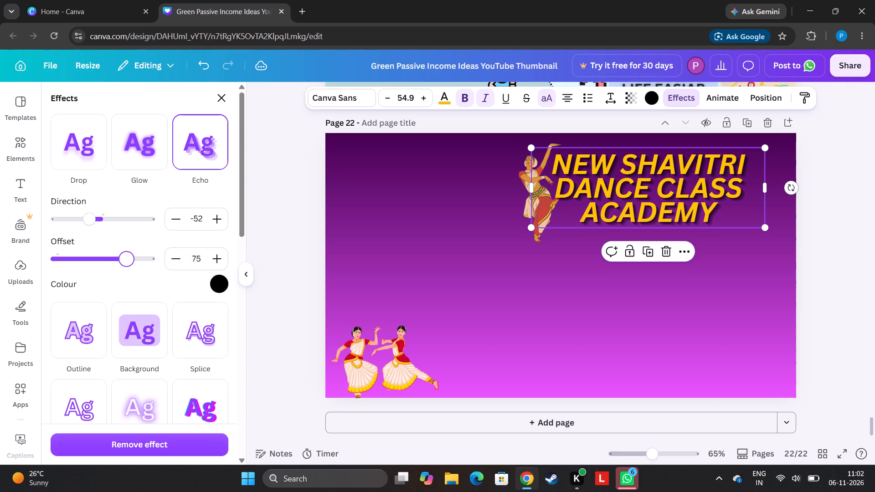
drag(127, 268, 137, 266)
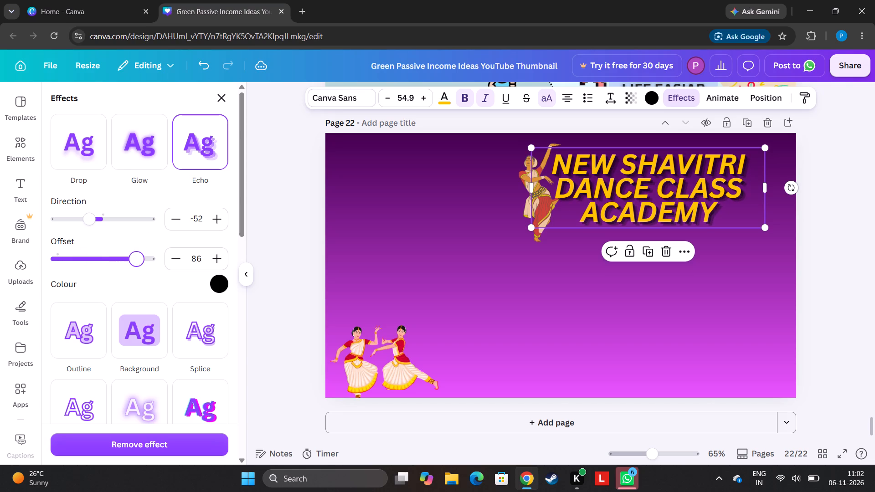
drag(137, 266, 127, 265)
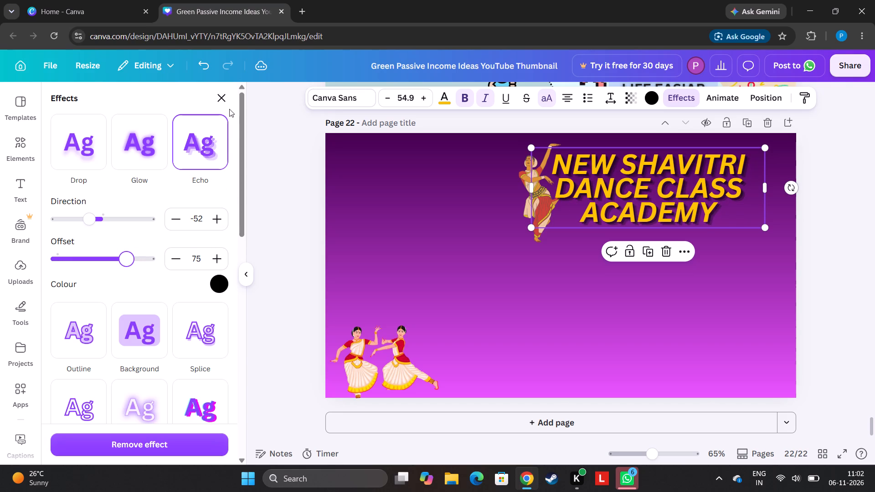
drag(220, 104, 216, 108)
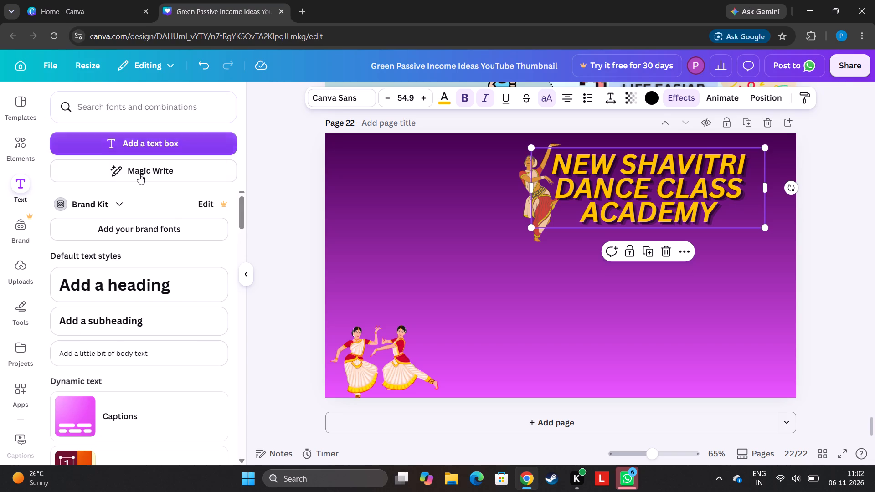
Add the glowing "Now Open!" text design to page 22 and shrink it to about font size 60.
drag(239, 217, 249, 331)
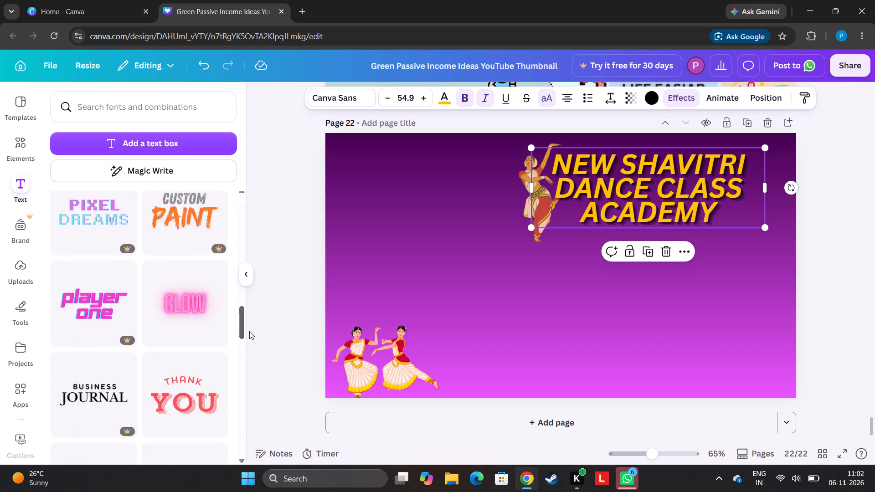
drag(249, 331, 247, 372)
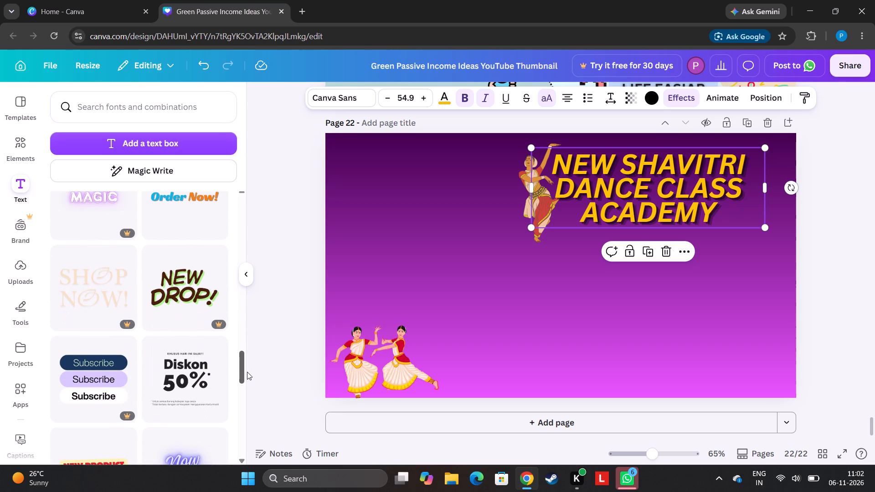
drag(247, 372, 244, 395)
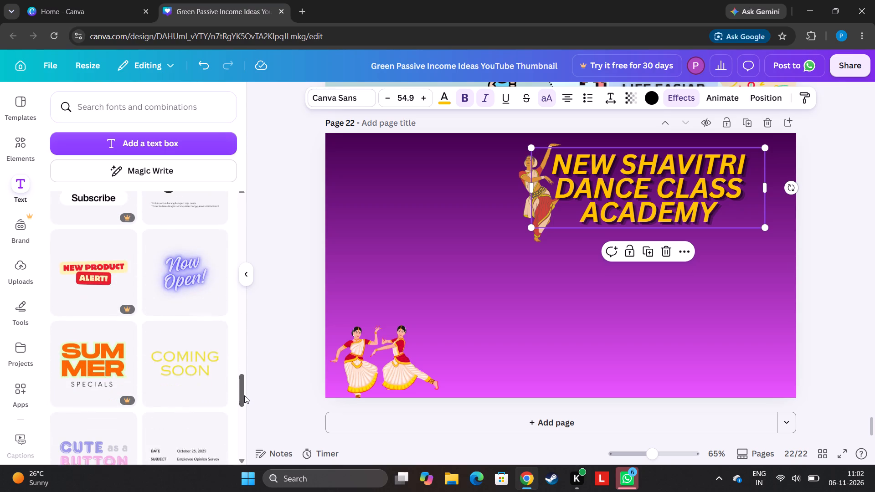
drag(244, 395, 244, 398)
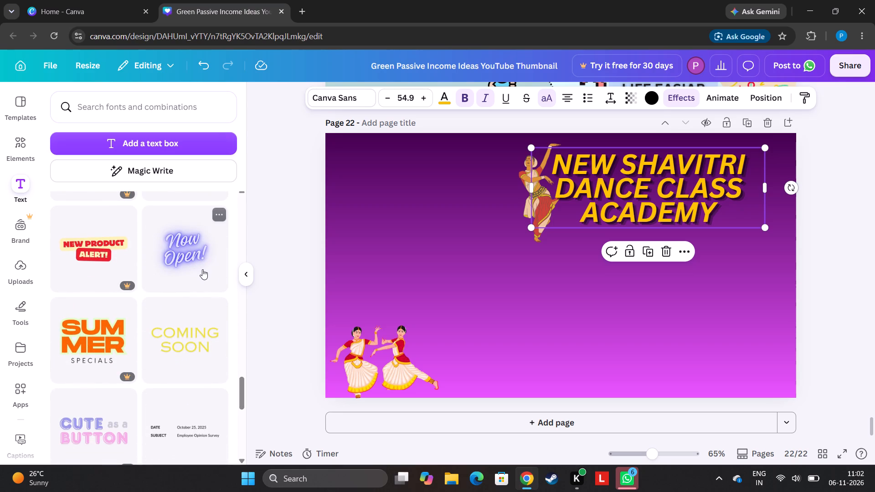
click(197, 273)
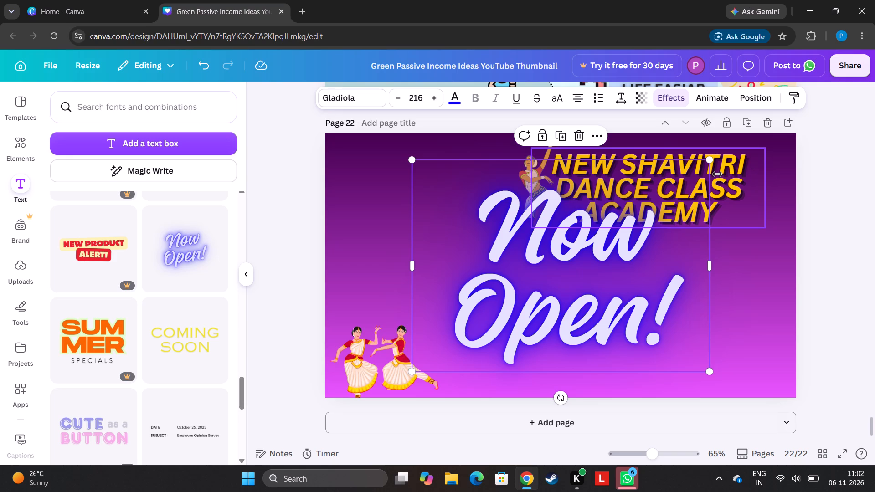
drag(709, 161, 706, 161)
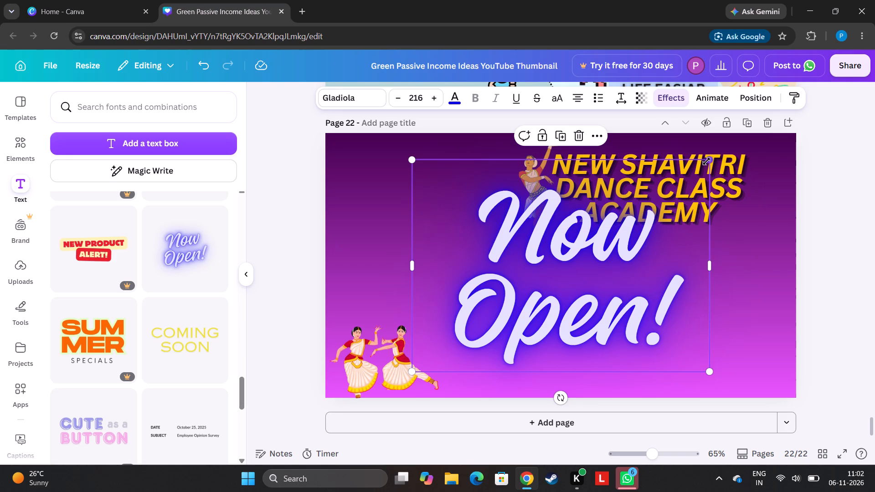
drag(706, 161, 474, 285)
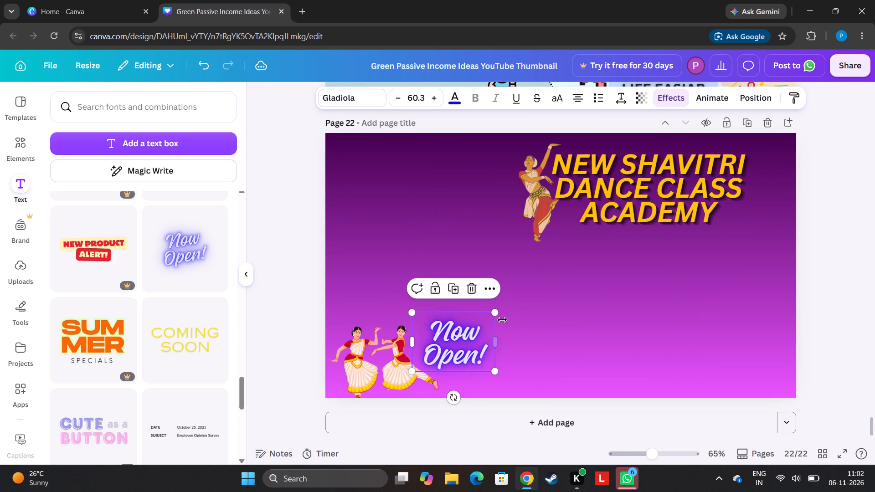
Place the "Now Open!" text in the page's upper-left corner and reduce it to about font size 43.
drag(470, 353, 515, 272)
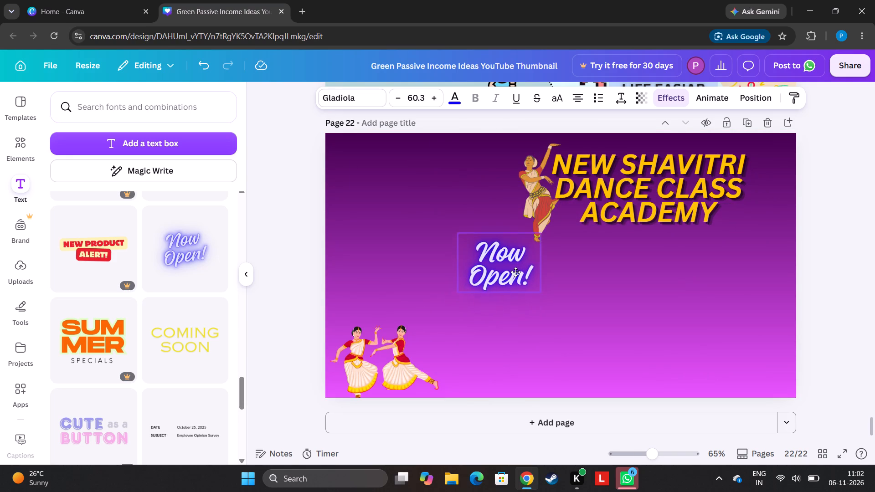
drag(515, 272, 515, 263)
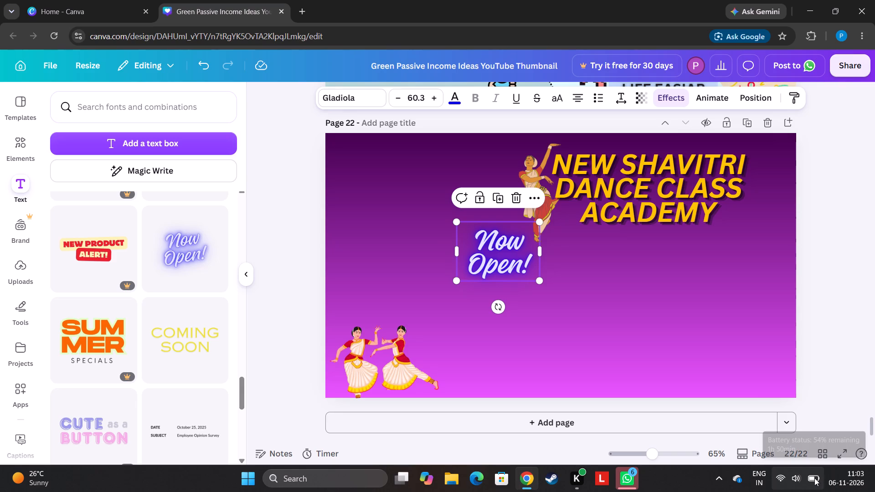
drag(513, 253, 497, 222)
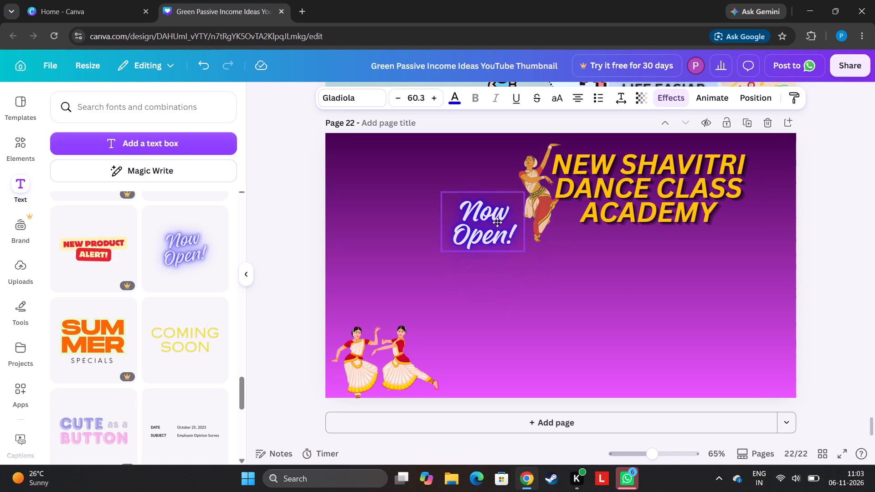
drag(497, 222, 458, 187)
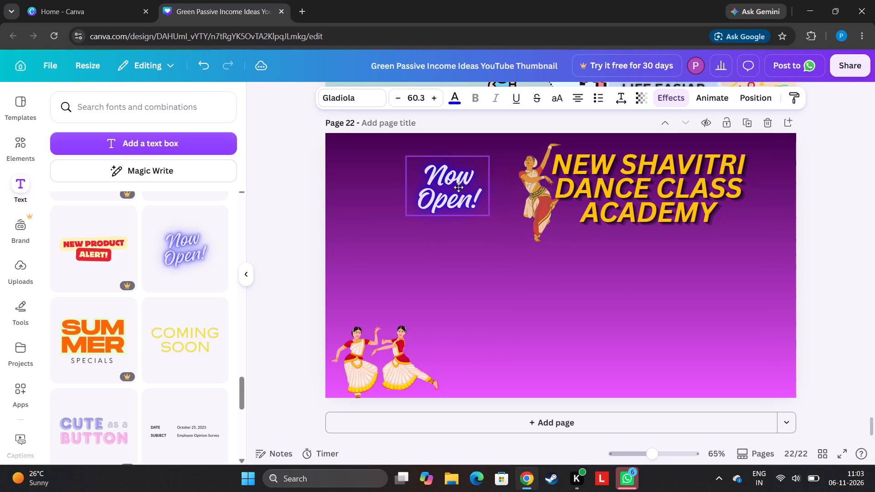
drag(458, 187, 406, 180)
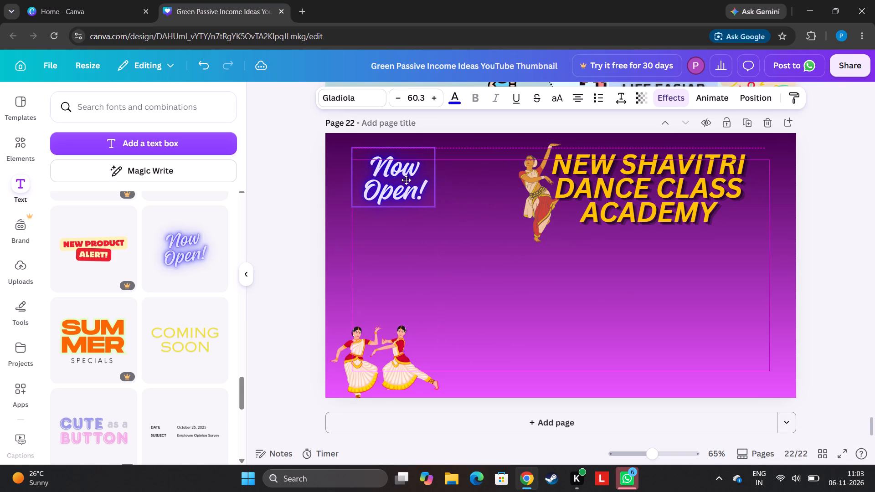
drag(406, 180, 390, 165)
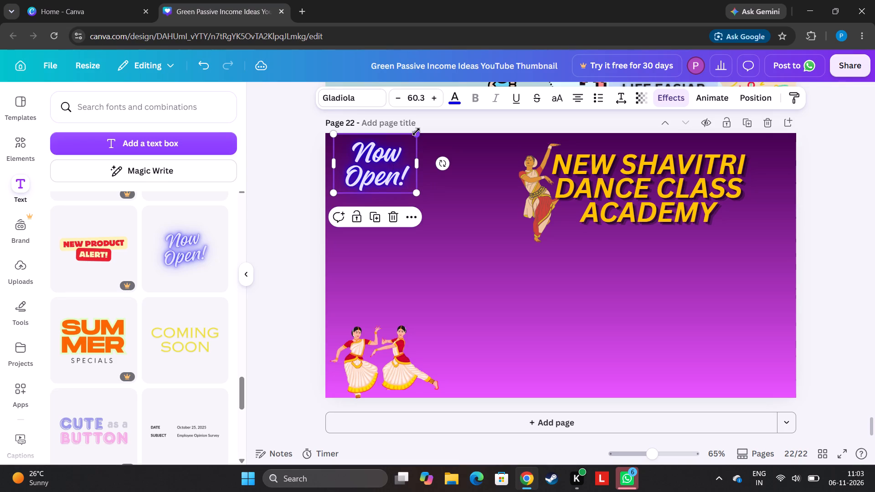
drag(416, 133, 398, 157)
drag(372, 177, 372, 177)
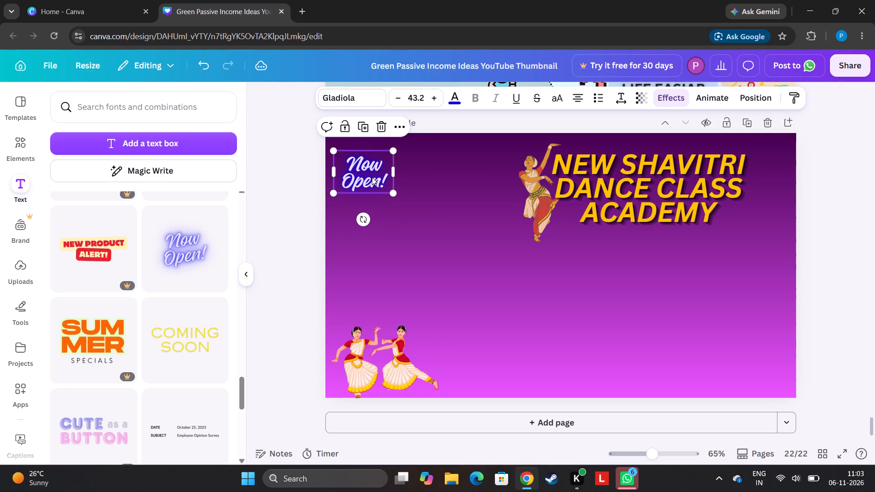
drag(372, 177, 372, 167)
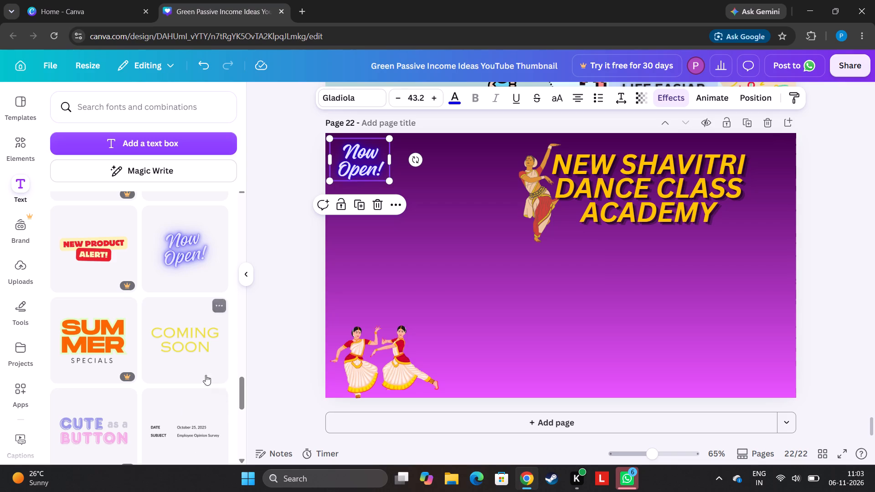
Browse the ready-made font combinations for another text design that could suit the thumbnail.
drag(239, 396, 252, 435)
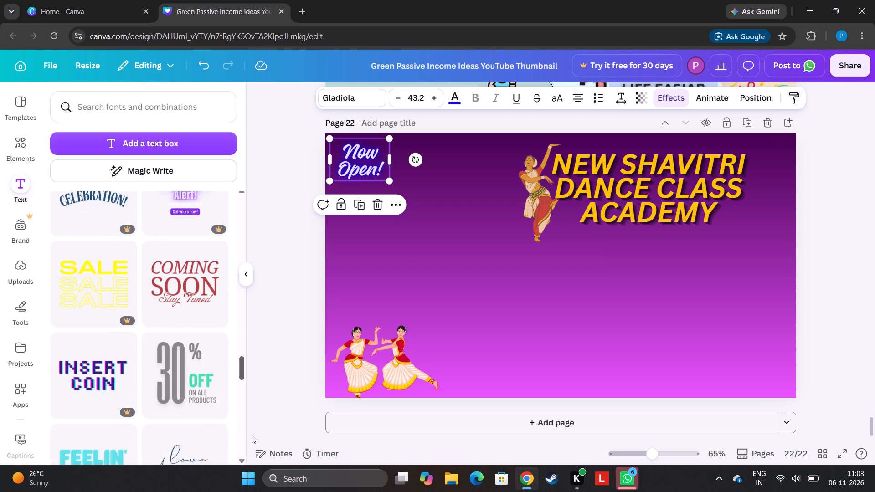
drag(252, 435, 251, 449)
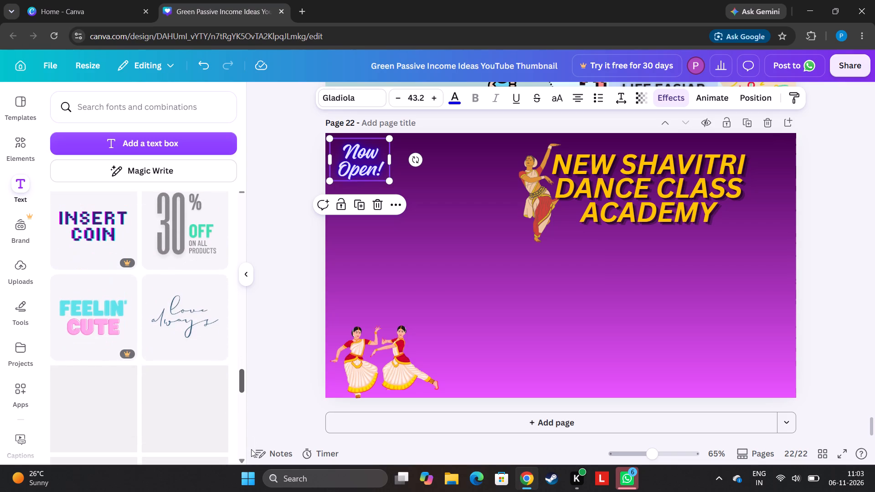
drag(251, 449, 251, 451)
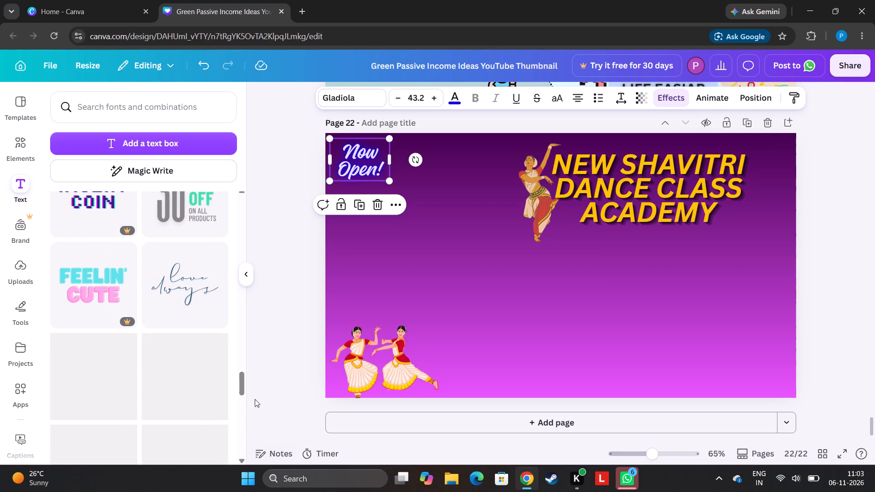
drag(245, 390, 250, 371)
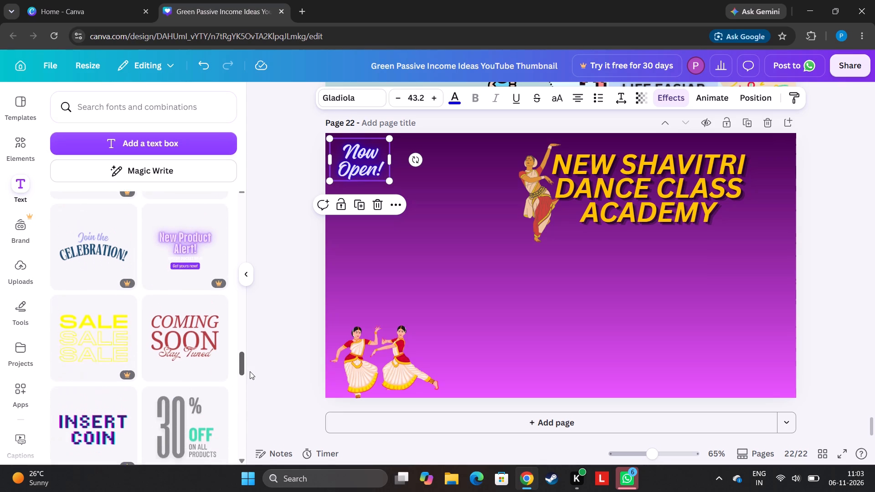
drag(250, 371, 253, 391)
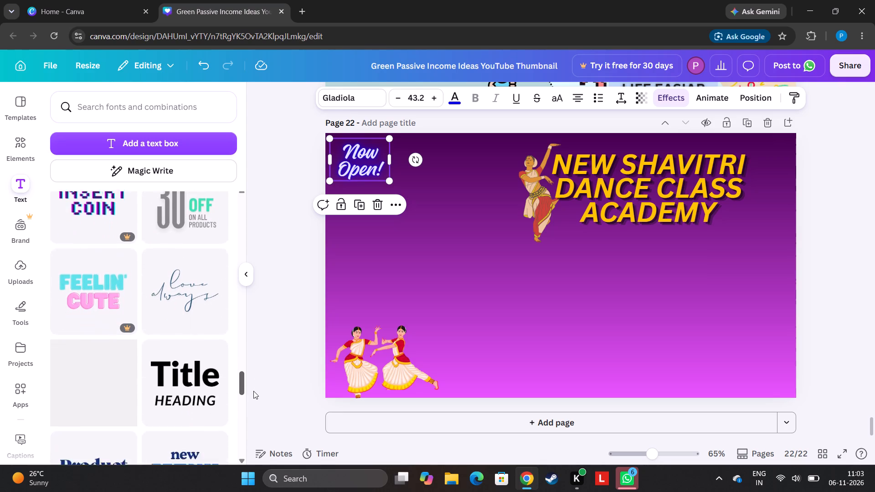
drag(253, 391, 253, 397)
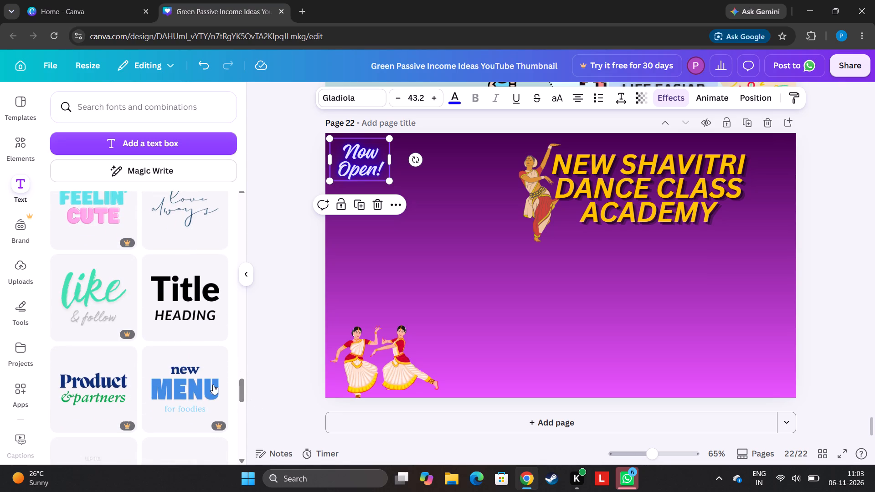
drag(247, 392, 246, 397)
drag(246, 397, 250, 422)
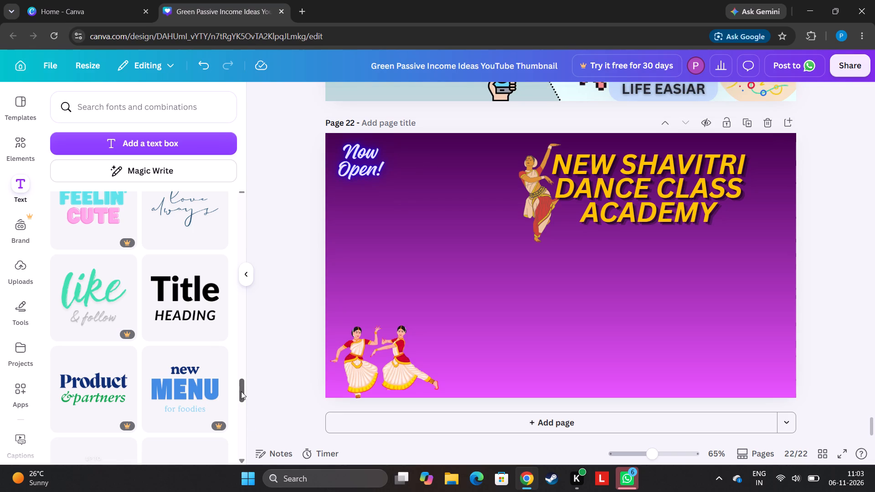
drag(241, 391, 226, 468)
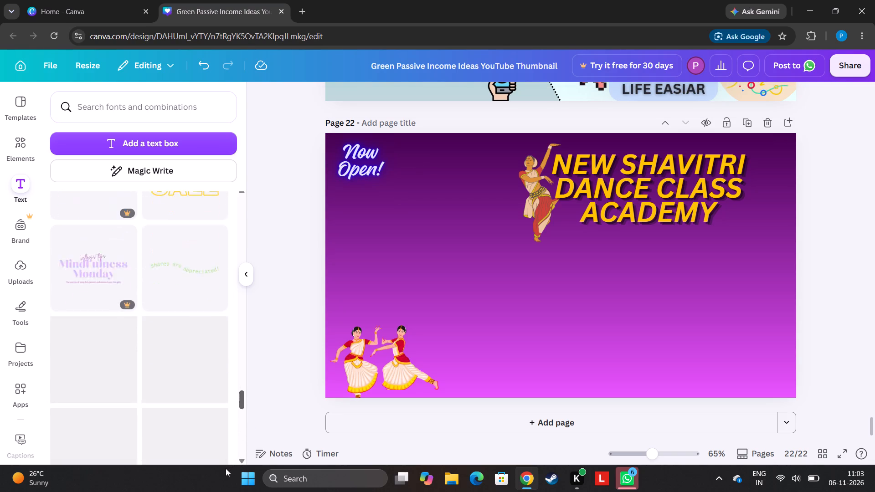
drag(226, 468, 225, 466)
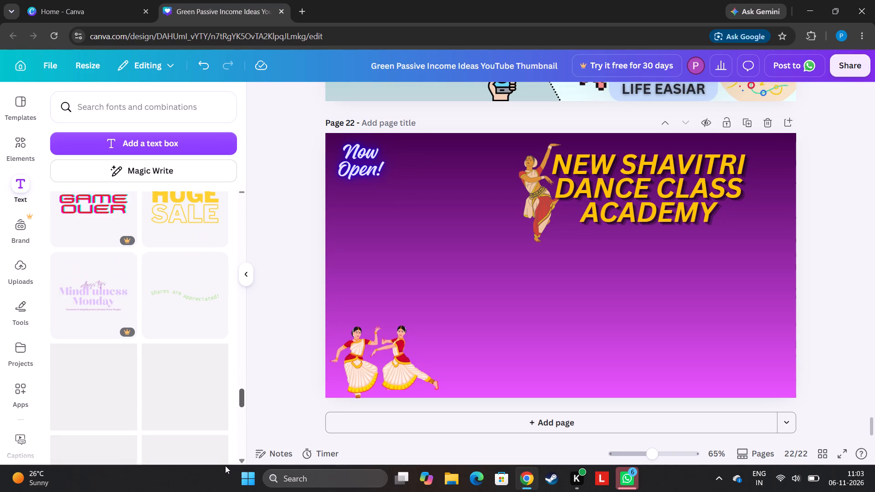
Add a subheading text box to page 22 and clear its placeholder text.
drag(225, 466, 214, 262)
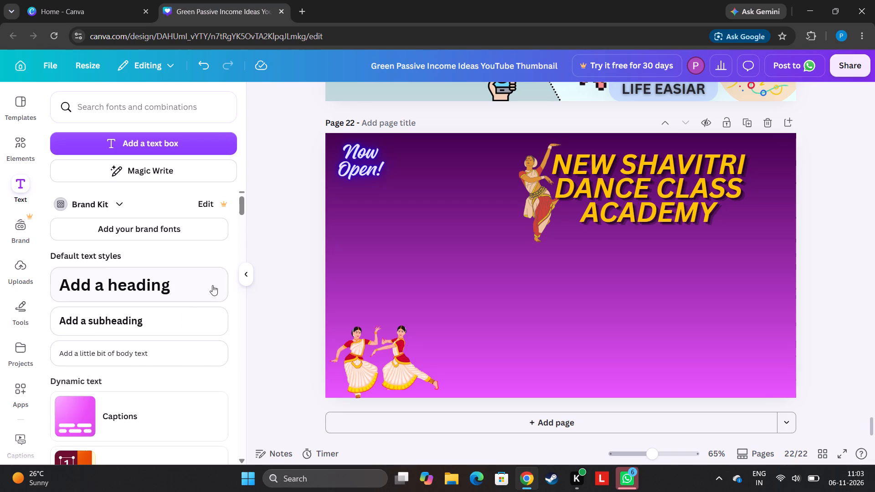
click(208, 329)
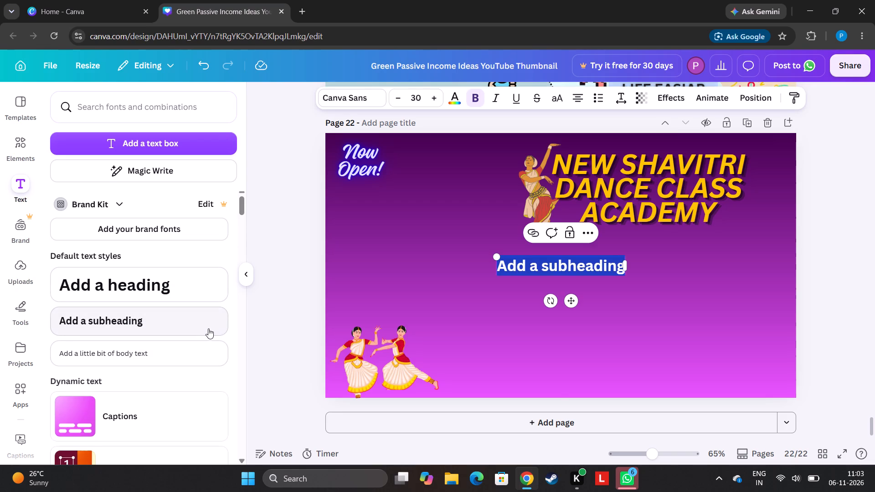
right_drag(172, 362, 121, 421)
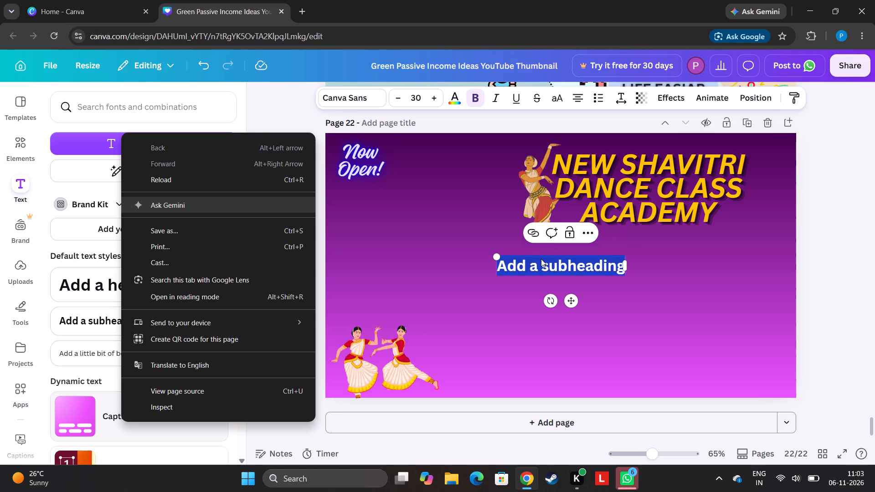
key(BackSpace)
right_drag(407, 407, 374, 446)
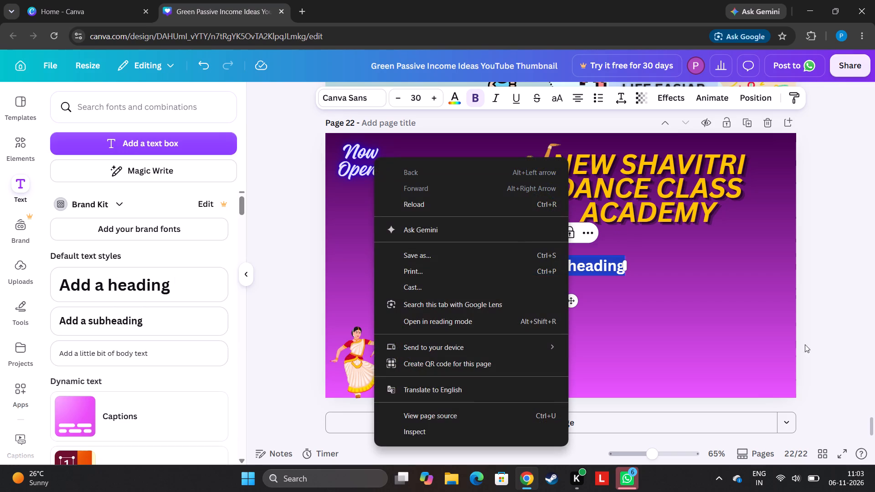
click(588, 257)
click(588, 257)
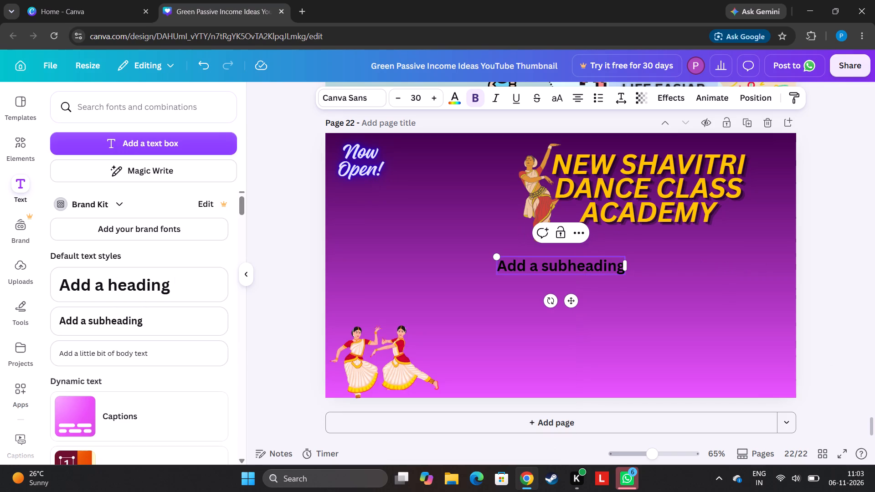
click(589, 264)
click(593, 267)
drag(594, 267, 486, 259)
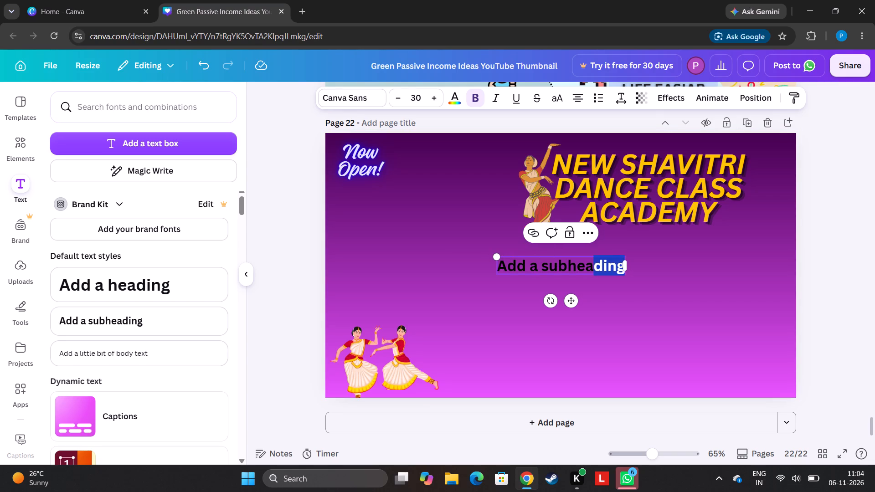
drag(596, 271, 427, 249)
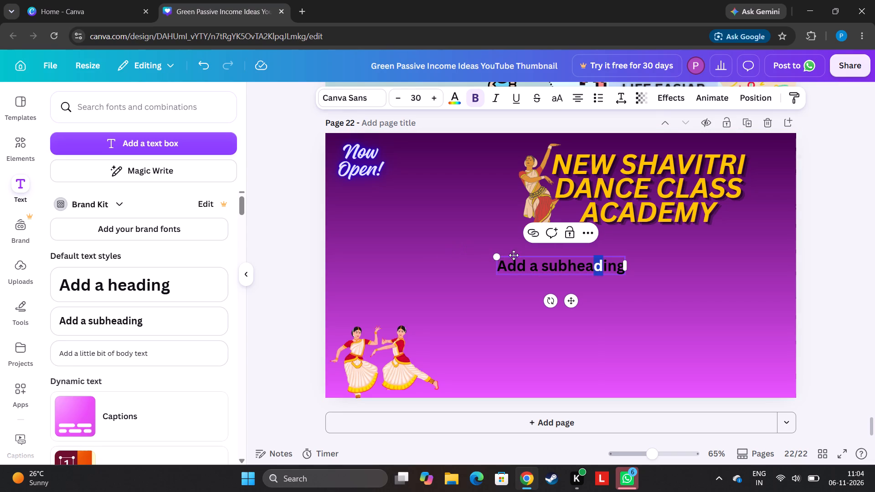
drag(498, 264, 609, 282)
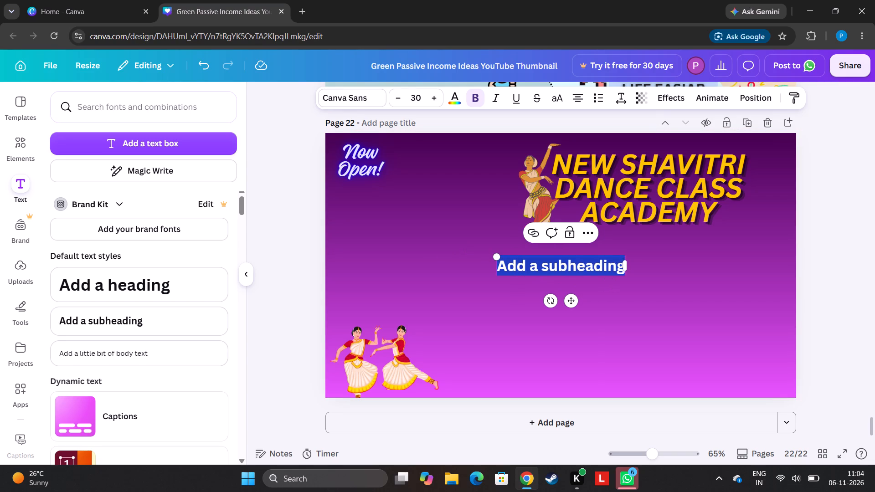
key(BackSpace)
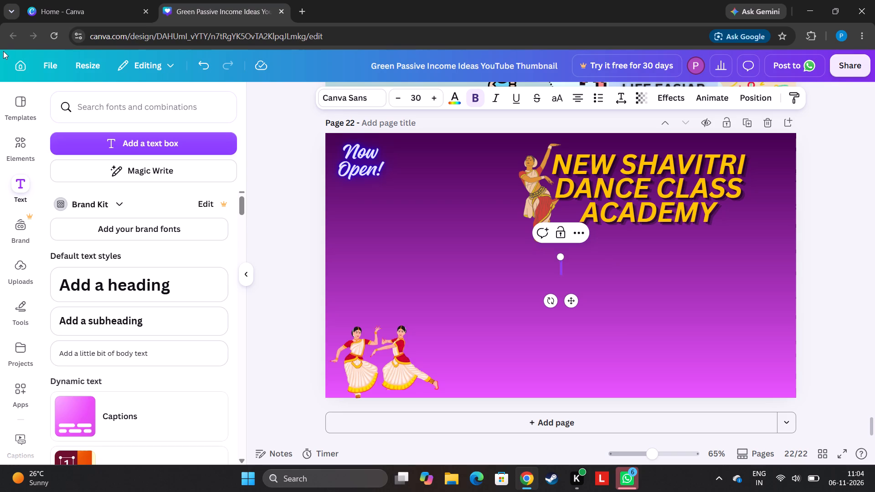
Enter "contect us on" followed by the contact phone number in the empty subheading.
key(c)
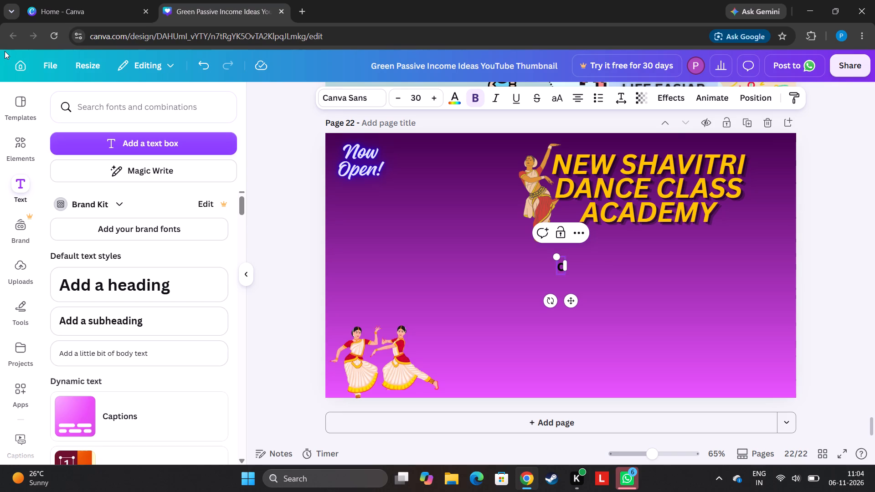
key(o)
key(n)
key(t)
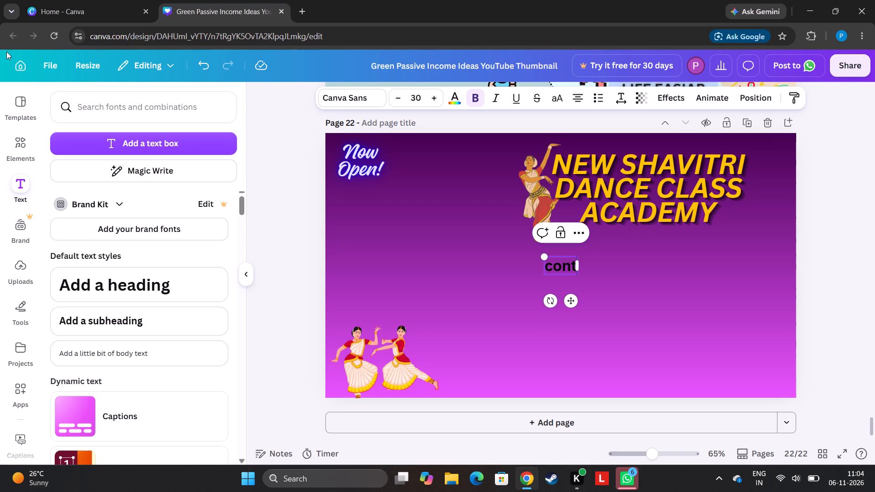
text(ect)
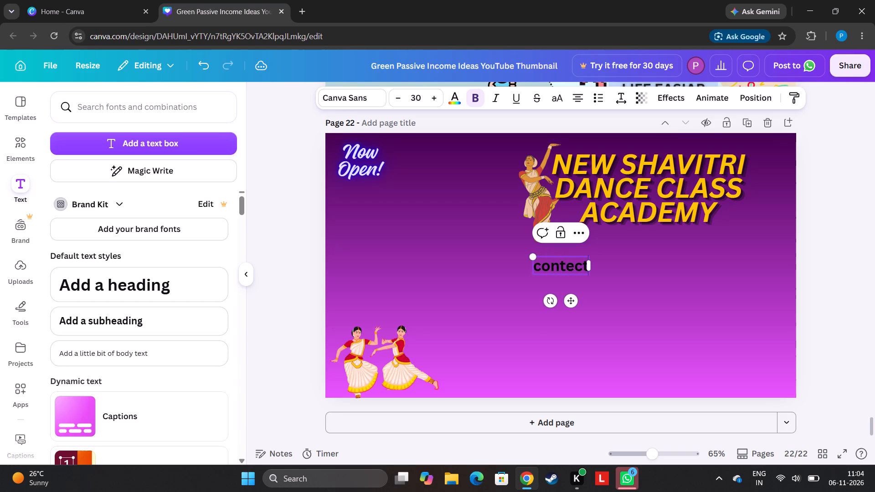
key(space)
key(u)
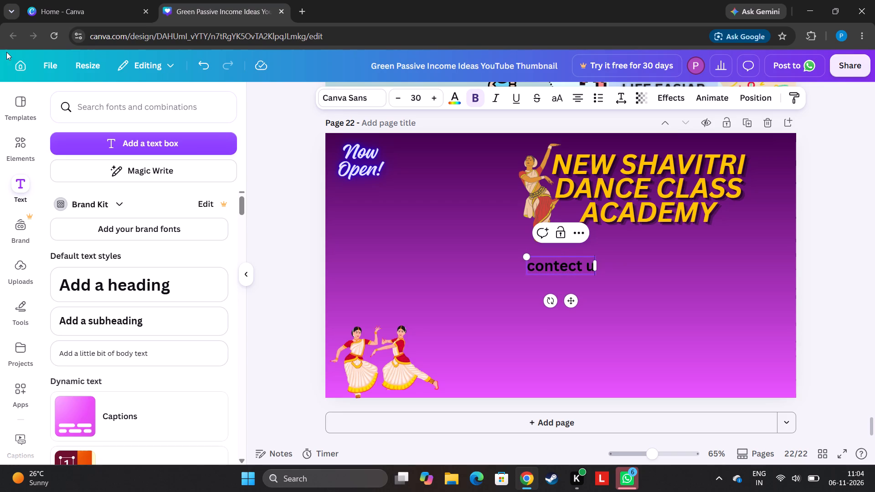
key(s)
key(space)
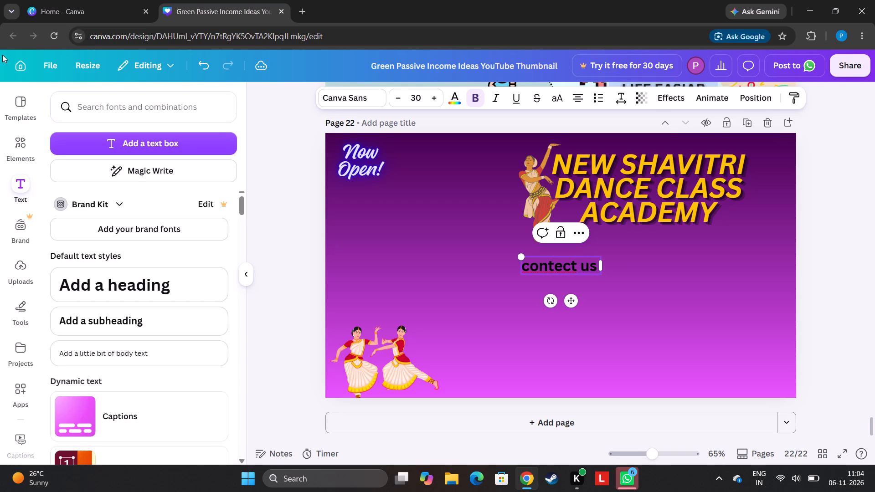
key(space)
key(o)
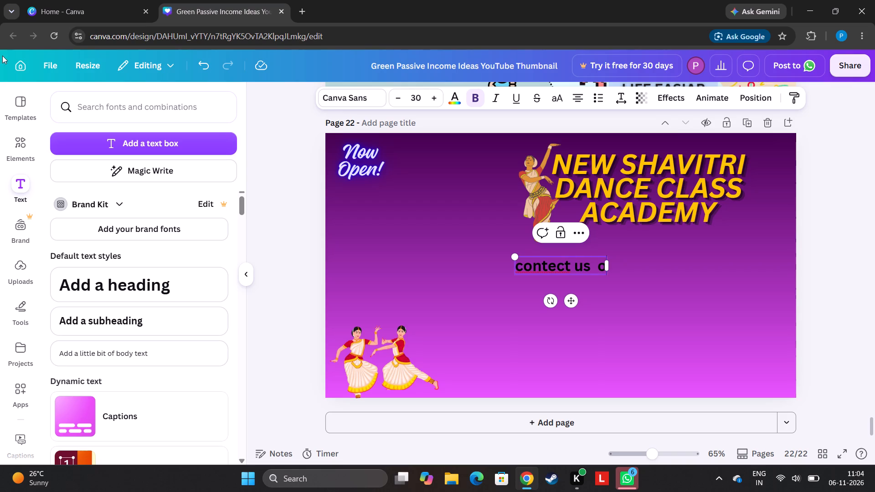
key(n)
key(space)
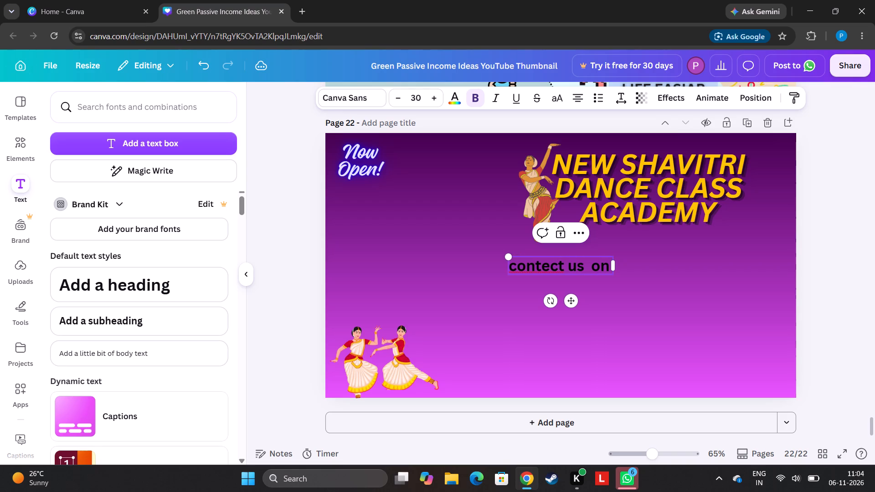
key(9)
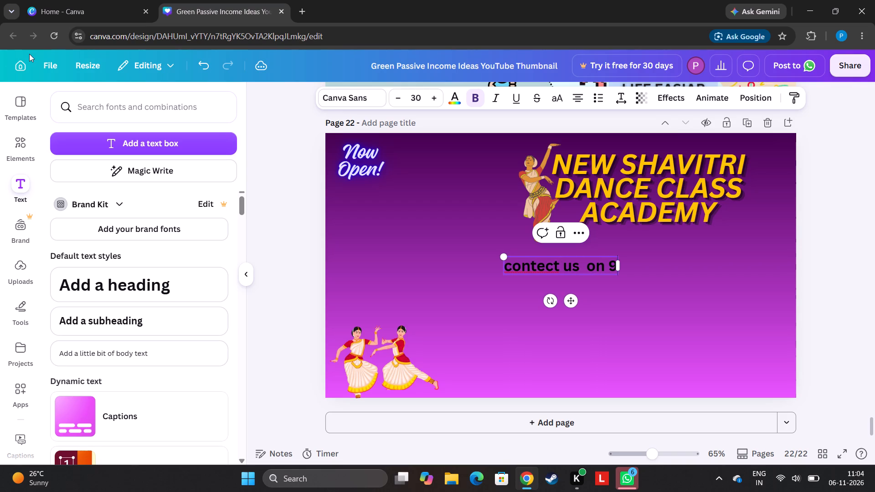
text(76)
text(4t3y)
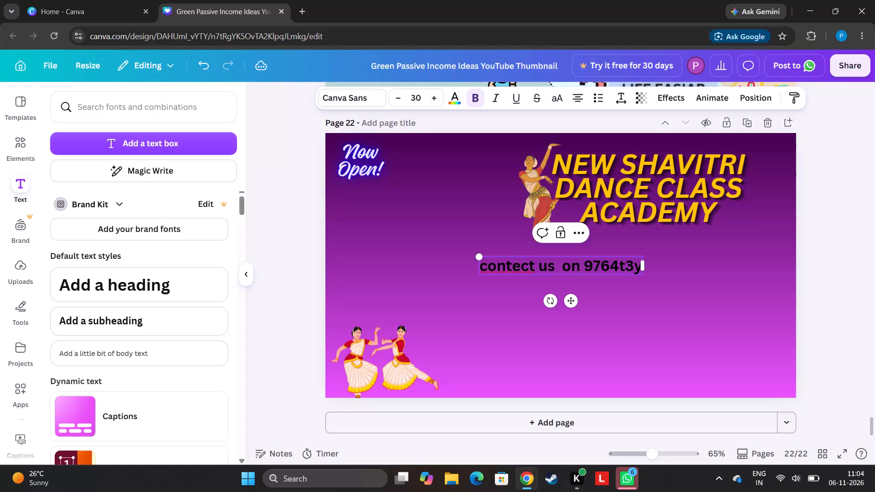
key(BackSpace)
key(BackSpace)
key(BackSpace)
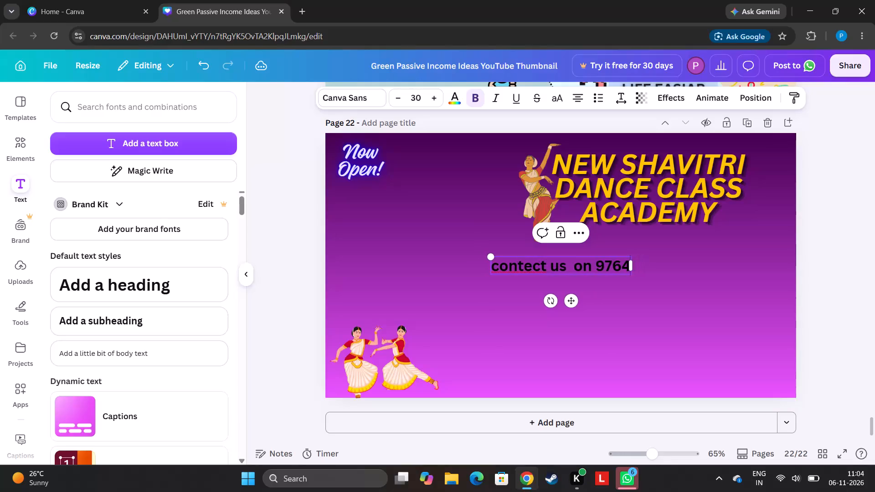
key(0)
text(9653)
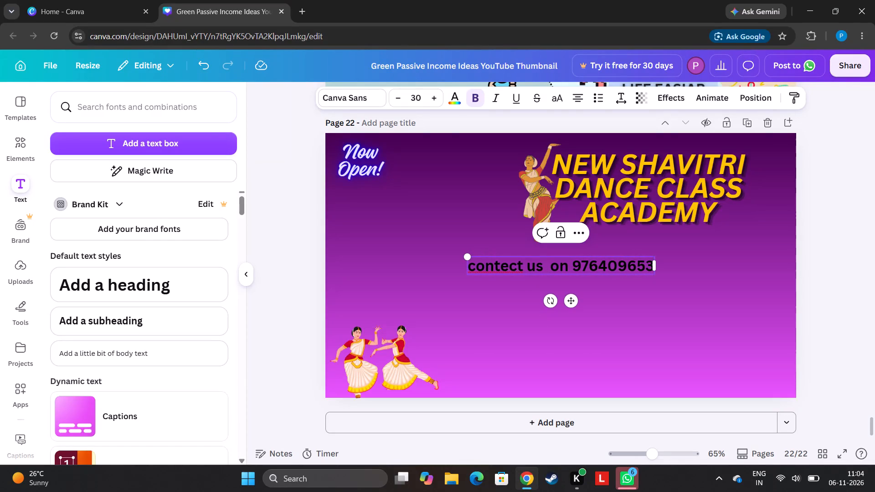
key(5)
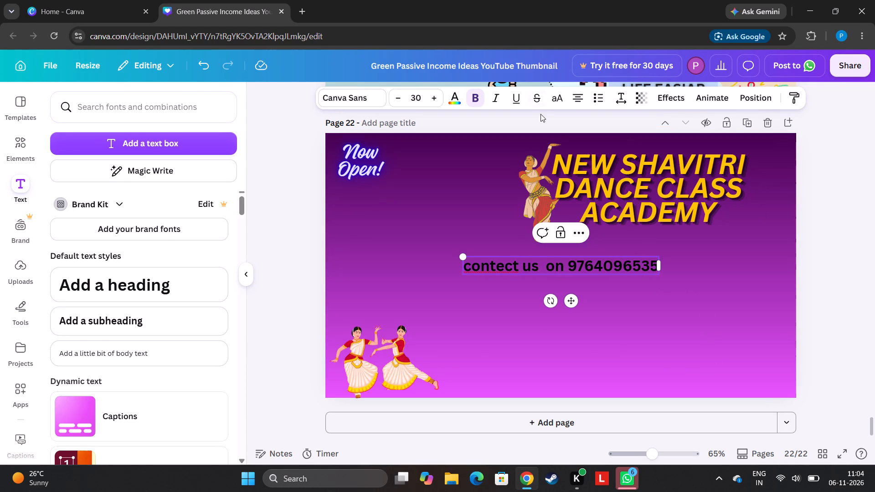
Switch the contact line to uppercase.
click(554, 93)
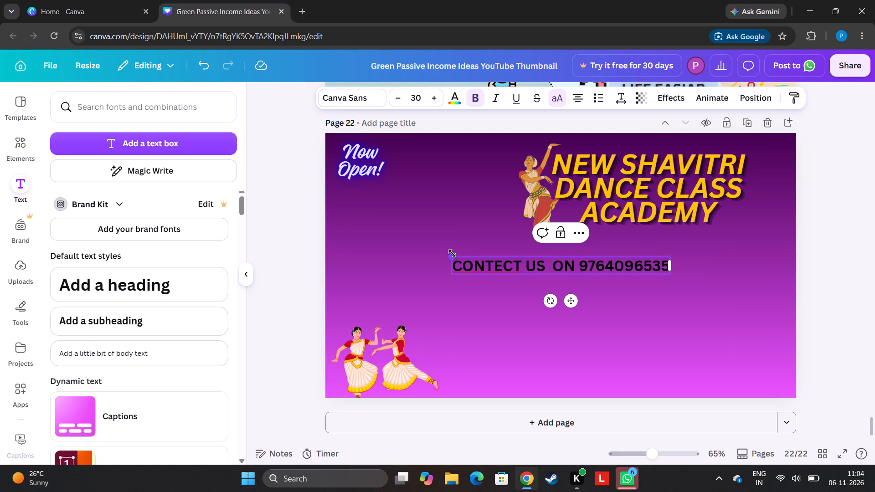
Shrink the contact line to about font size 21.7 and place it directly beneath the academy heading.
drag(452, 253, 514, 251)
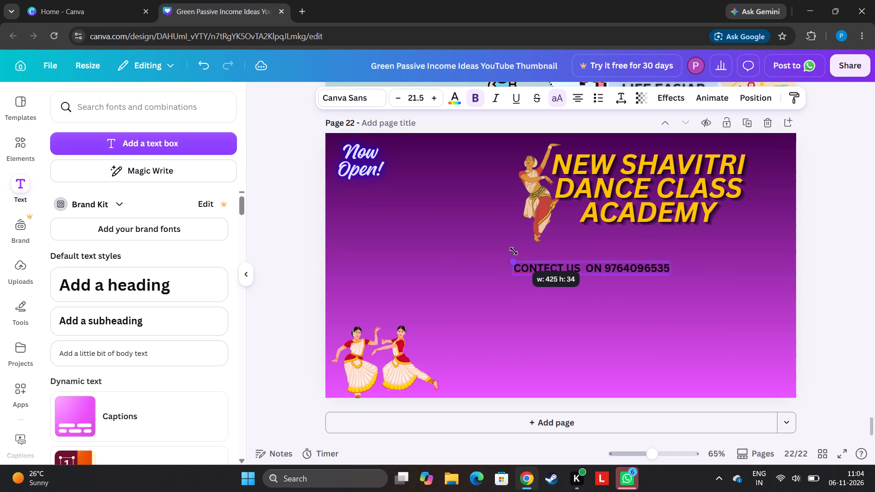
drag(514, 251, 513, 250)
click(865, 311)
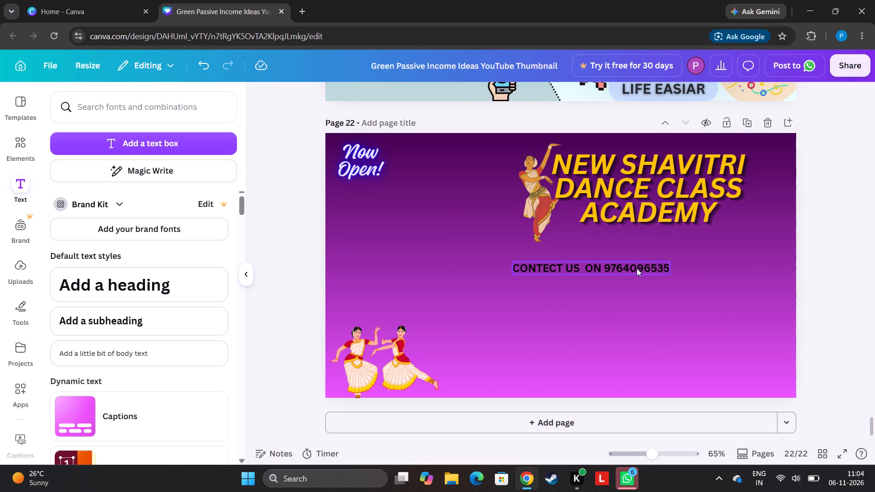
drag(636, 269, 700, 240)
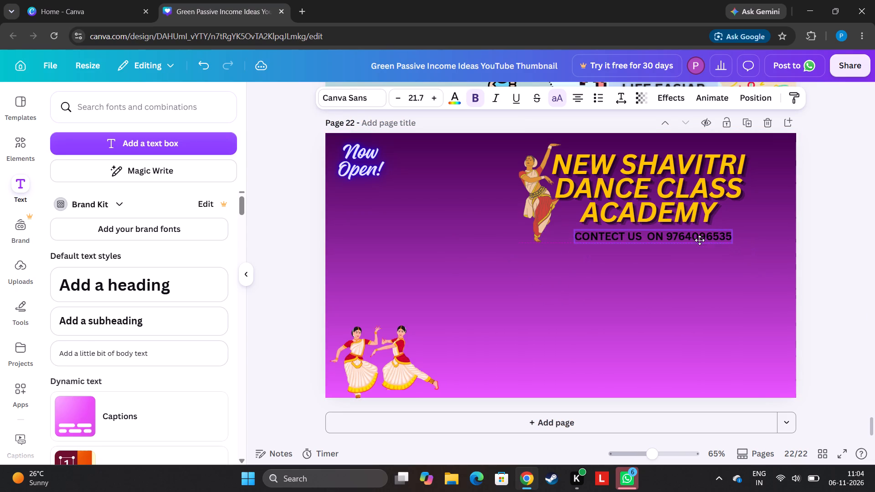
drag(700, 240, 700, 240)
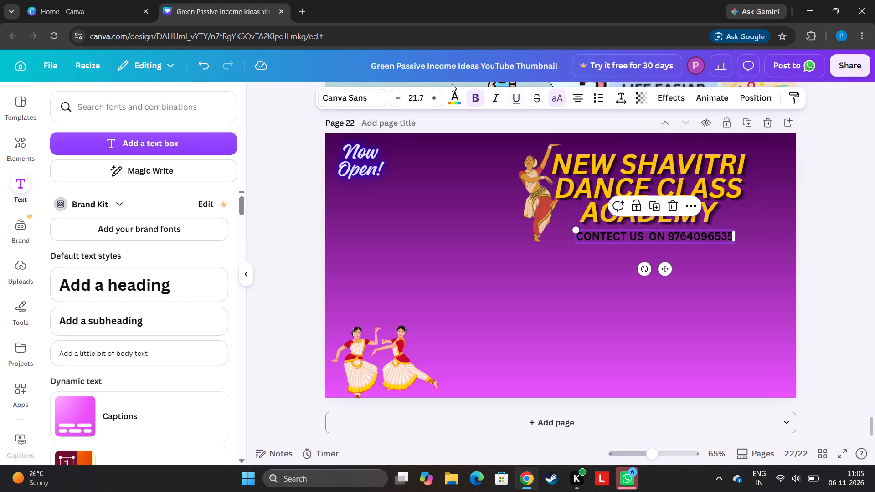
Try a few text colours on the contact line and settle on bright turquoise from the design's colours.
click(454, 100)
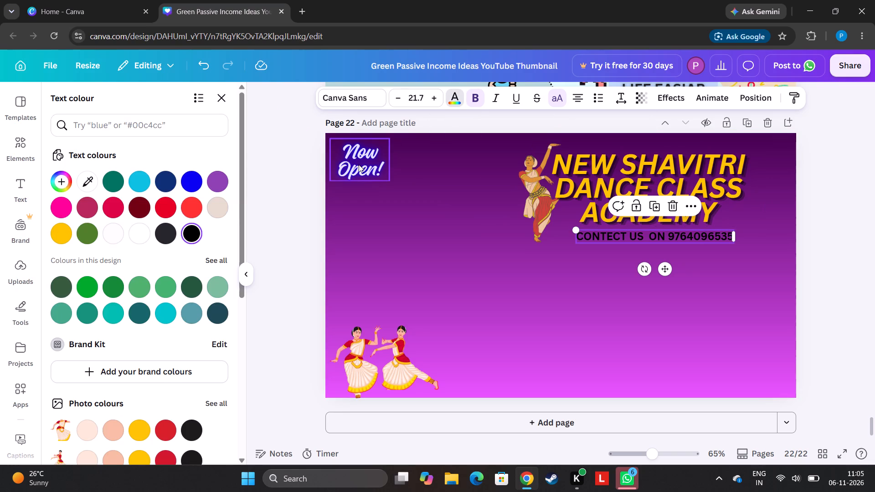
click(215, 185)
click(219, 214)
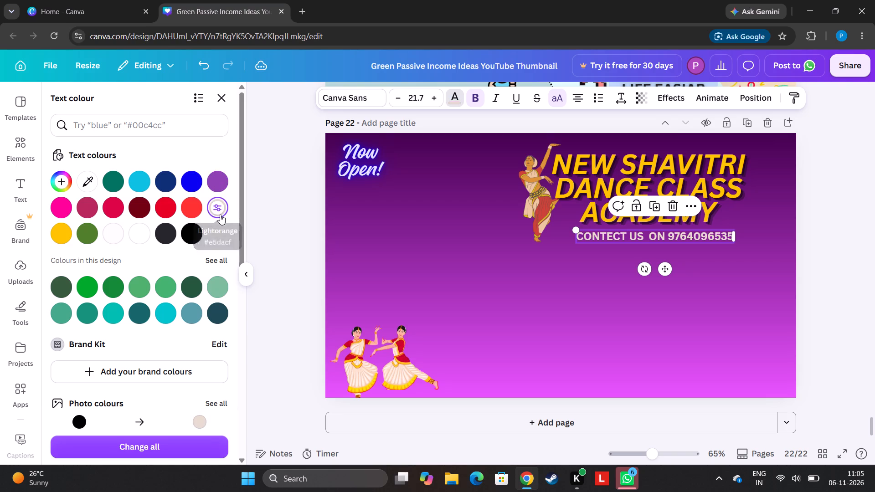
drag(235, 229, 241, 267)
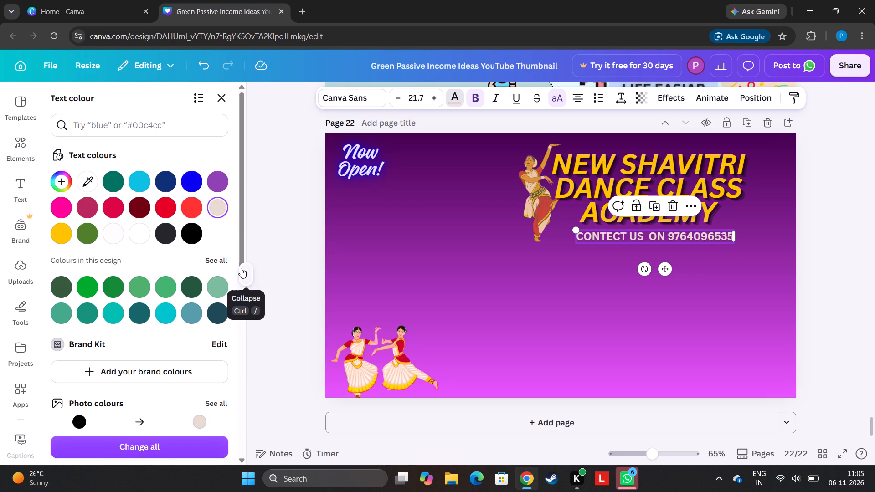
click(222, 288)
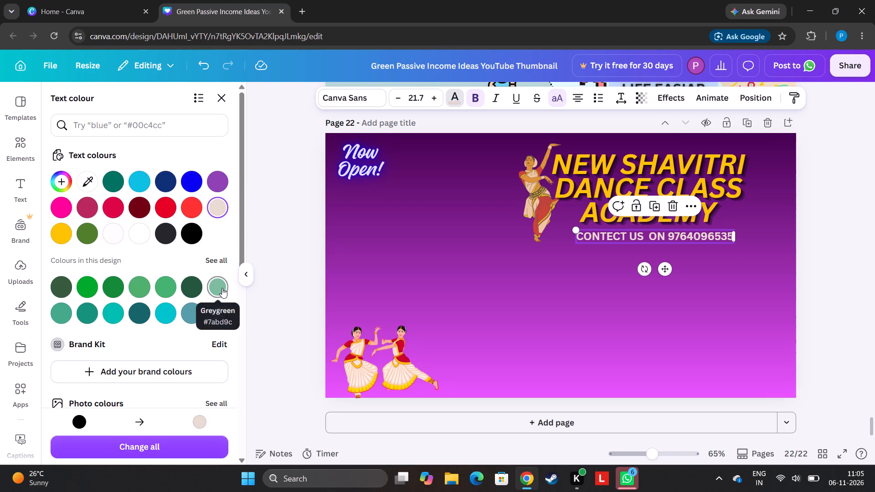
click(161, 314)
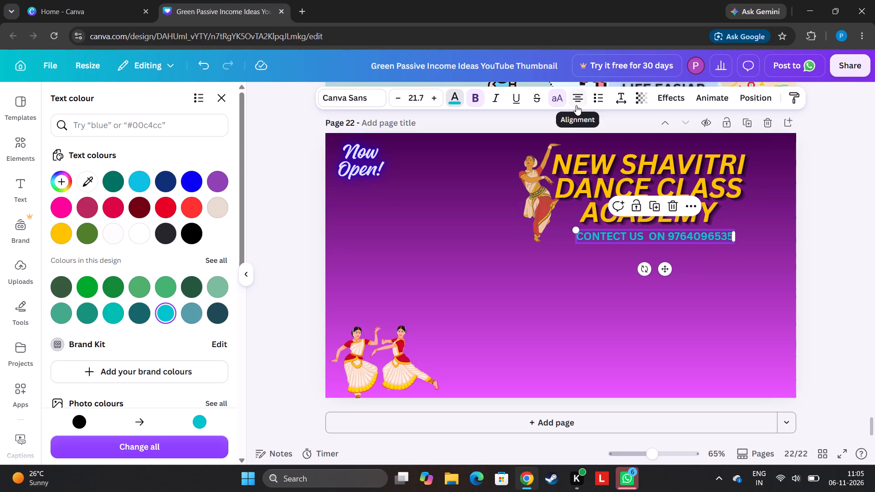
Apply the Outline effect to the contact line with a thickness of 74.
click(664, 99)
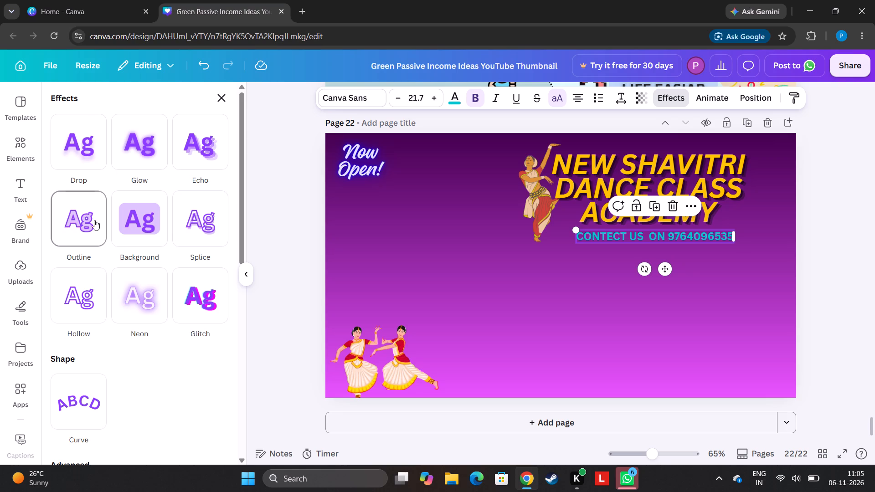
click(77, 219)
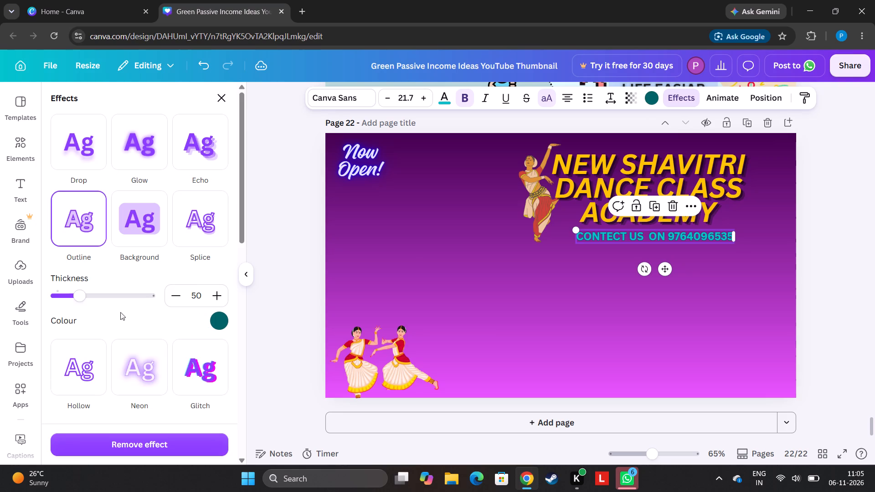
drag(84, 299, 143, 297)
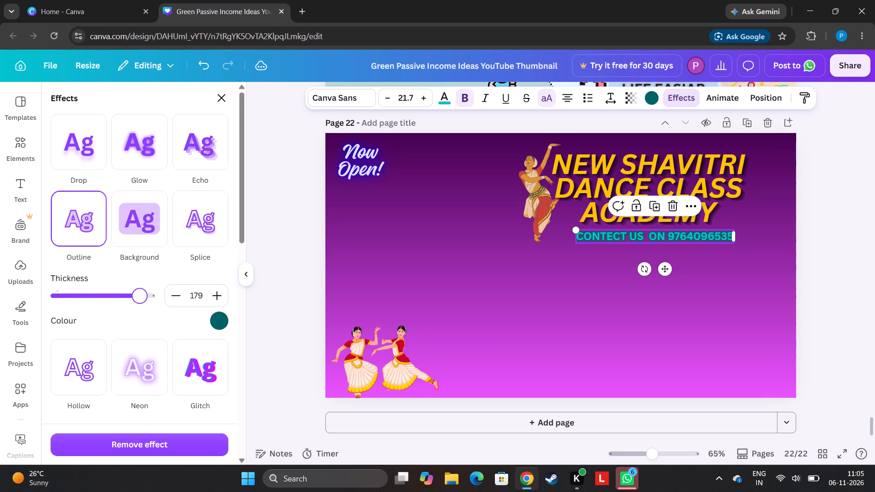
drag(143, 297, 96, 290)
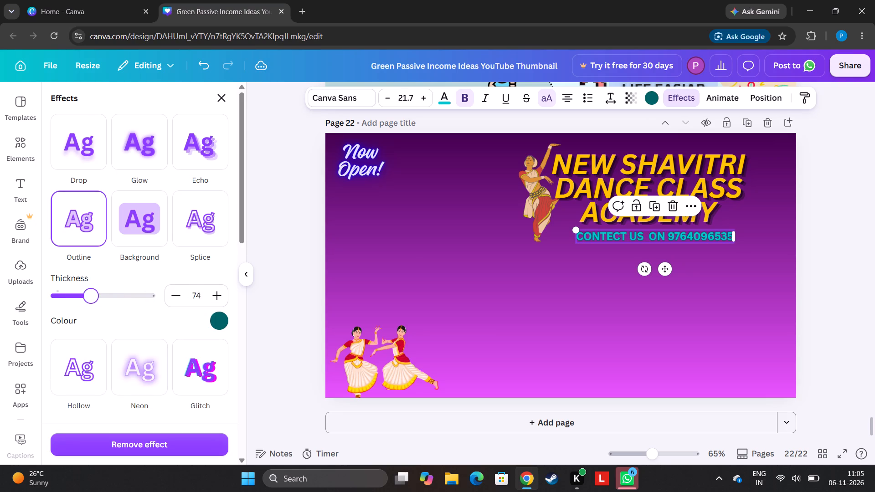
Raise the contact line's outline thickness to 93 and change the outline colour to white.
drag(96, 290, 100, 289)
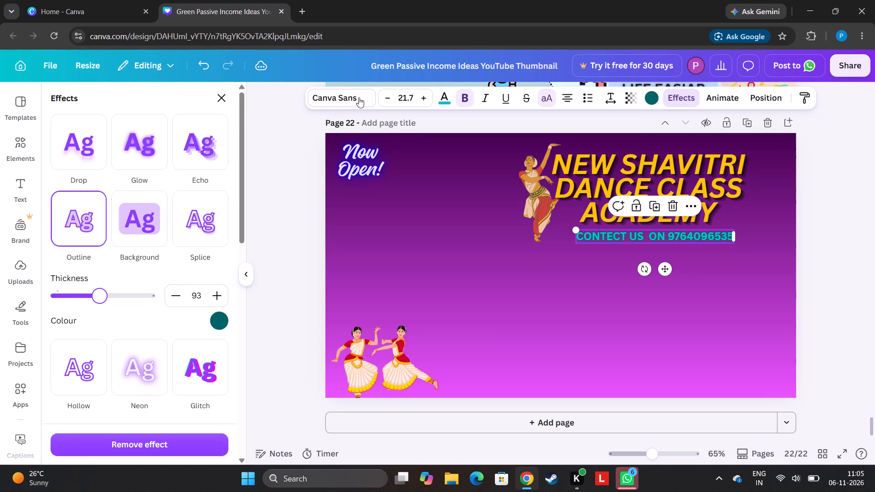
click(649, 94)
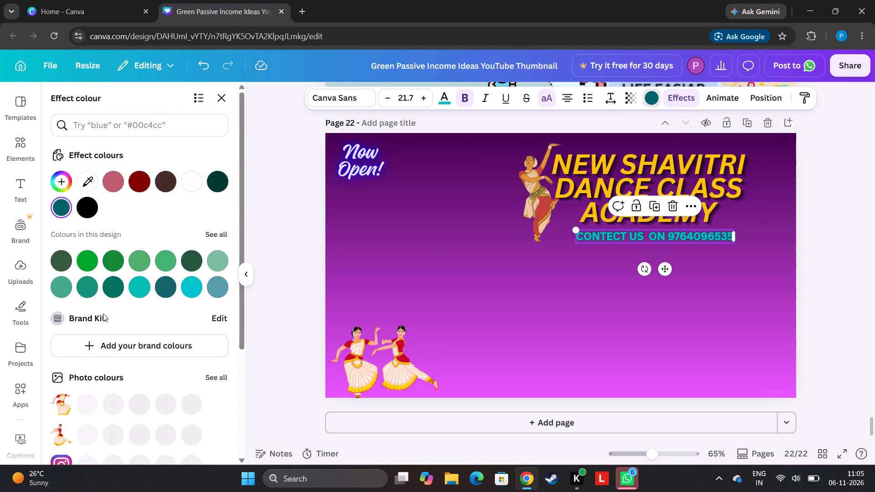
click(190, 179)
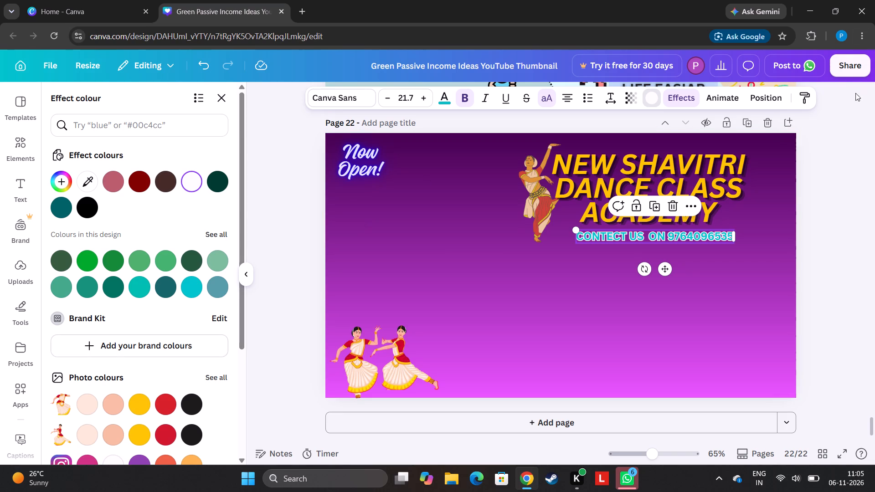
click(800, 151)
Try several outline thicknesses on the contact line and settle on 200.
click(667, 92)
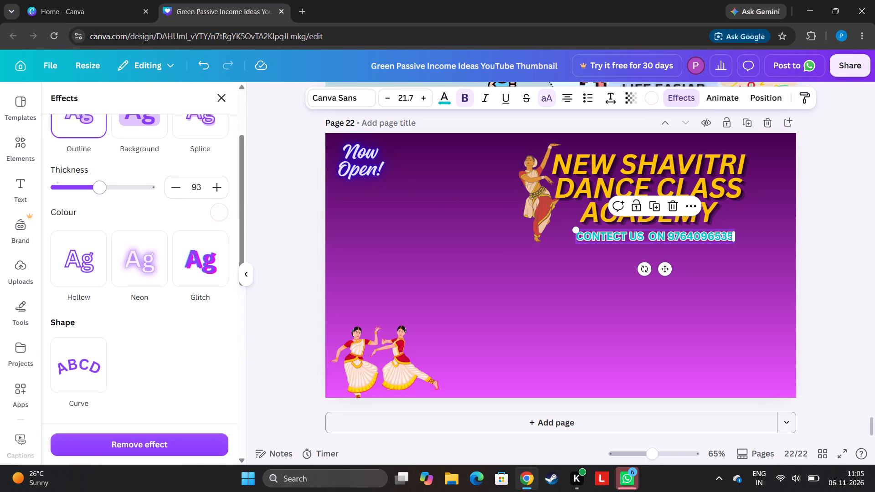
drag(99, 183, 77, 184)
right_click(80, 184)
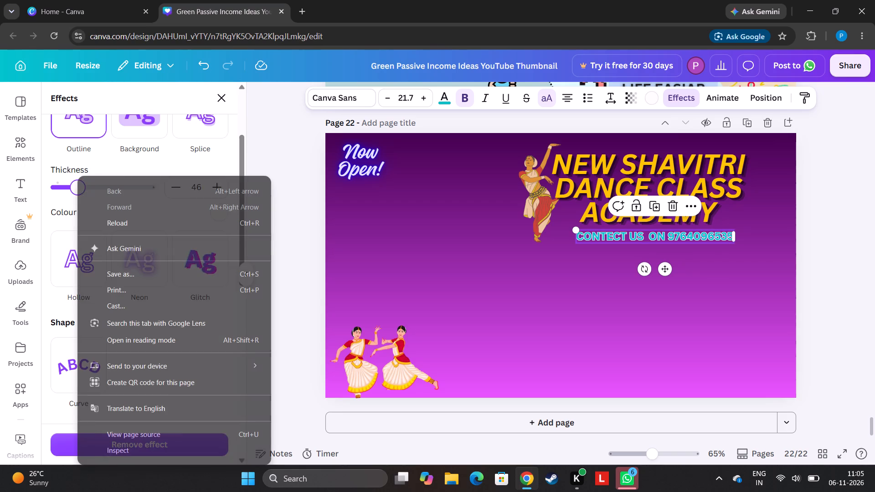
drag(77, 184, 120, 175)
click(295, 172)
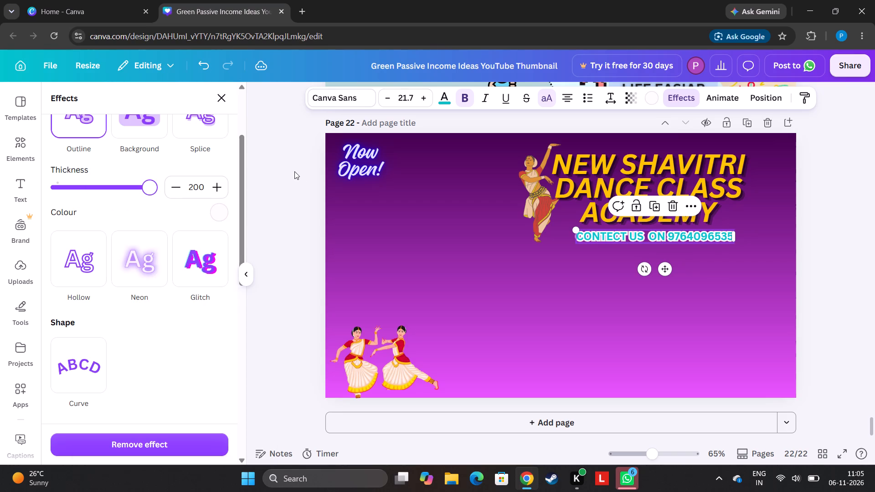
drag(150, 189, 126, 183)
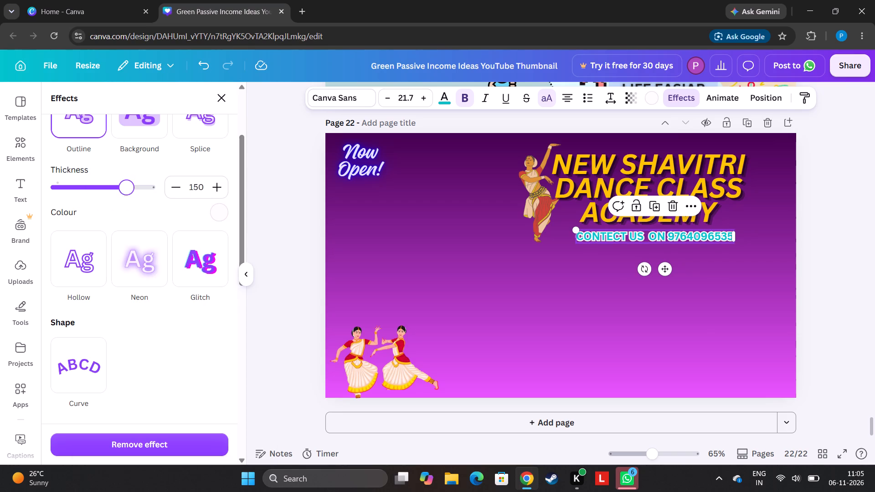
drag(126, 183, 210, 219)
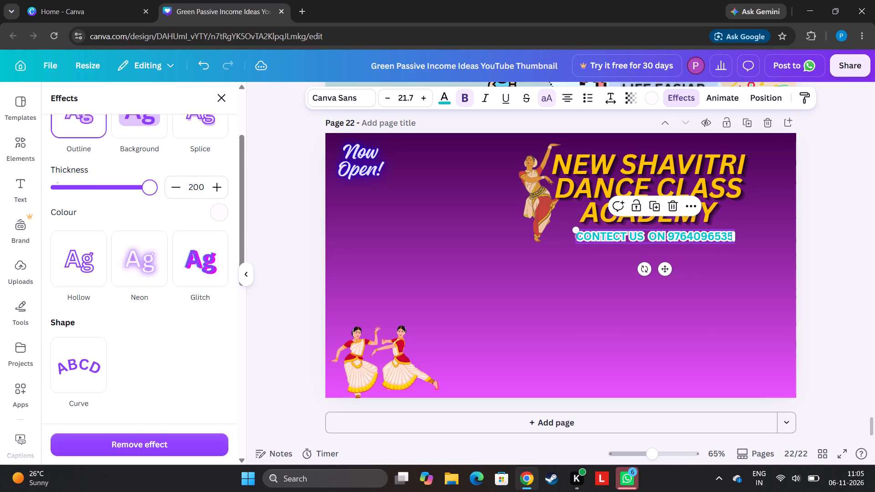
drag(210, 219, 163, 222)
drag(163, 222, 75, 208)
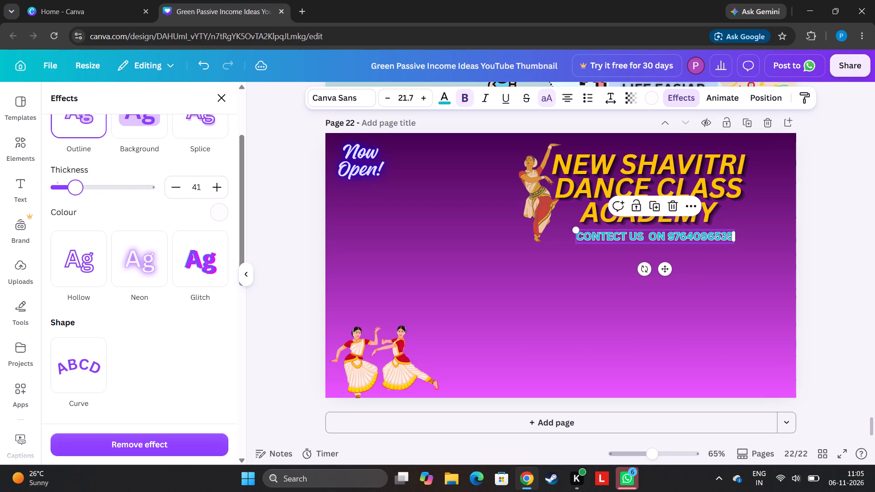
drag(75, 208, 80, 209)
click(80, 209)
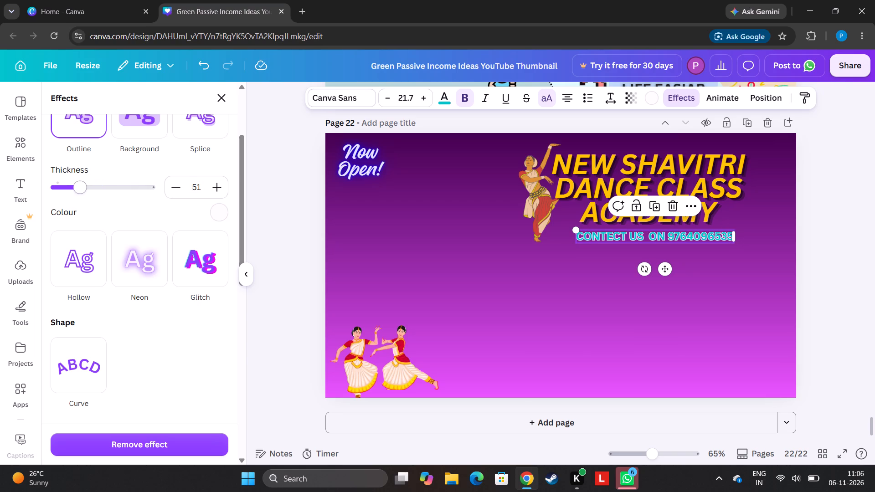
drag(83, 179, 207, 176)
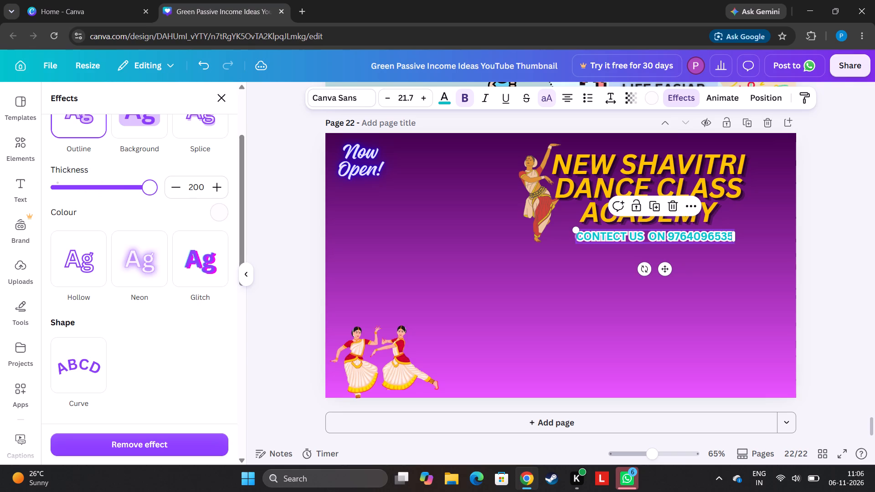
drag(207, 176, 207, 175)
click(845, 255)
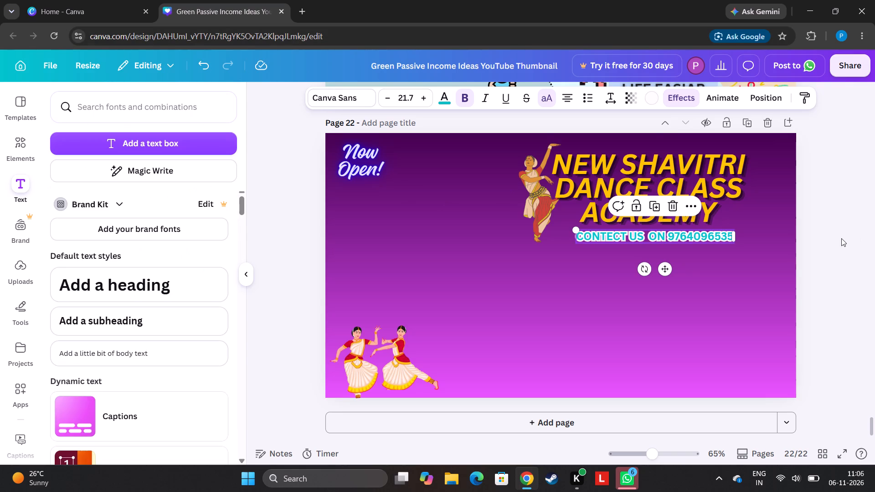
click(822, 239)
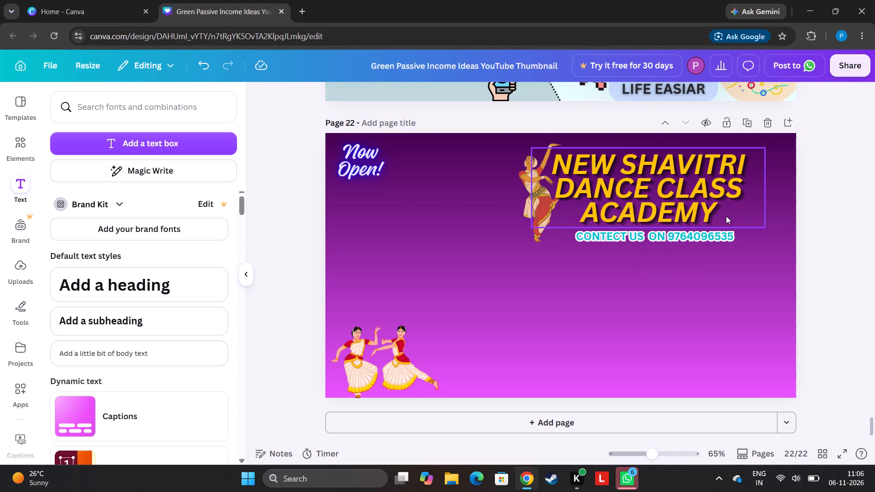
Duplicate the contact line and place the copy directly beneath the original, aligned with it.
click(715, 239)
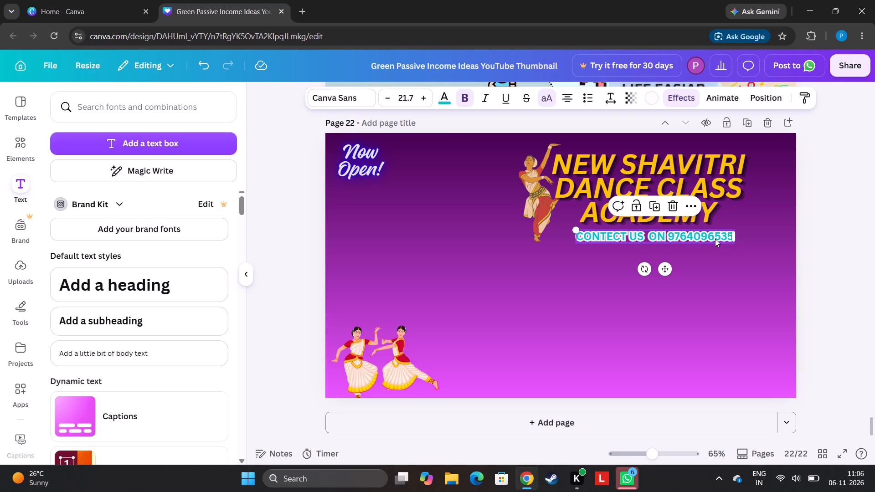
click(656, 209)
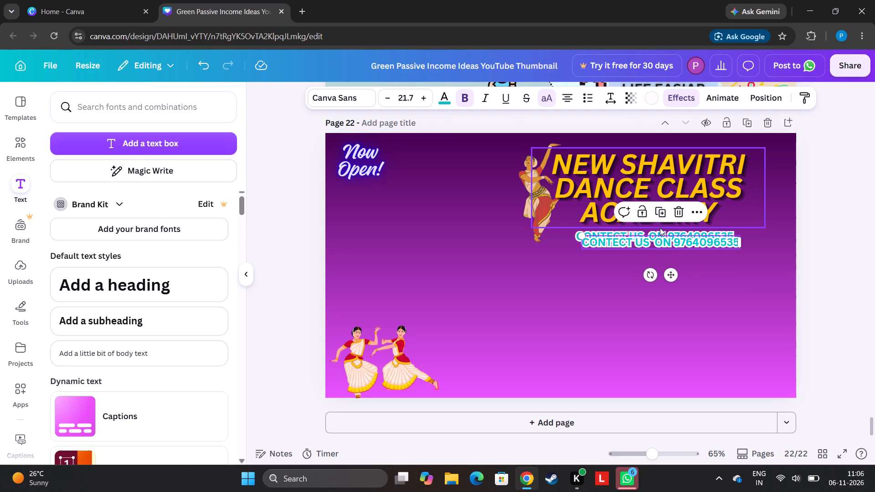
drag(672, 242, 678, 259)
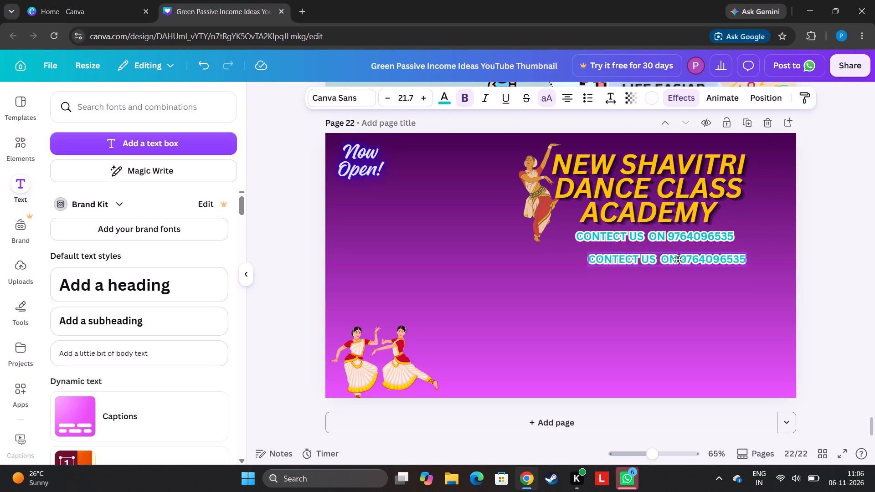
drag(678, 259, 664, 251)
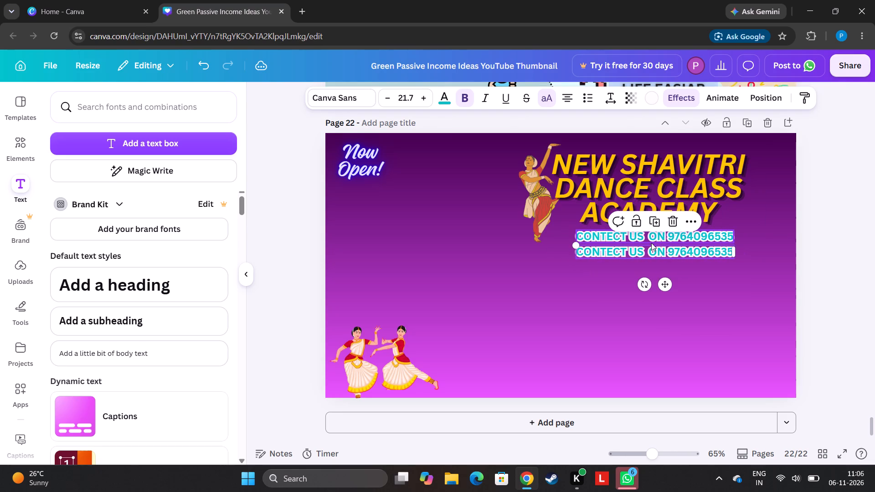
click(581, 247)
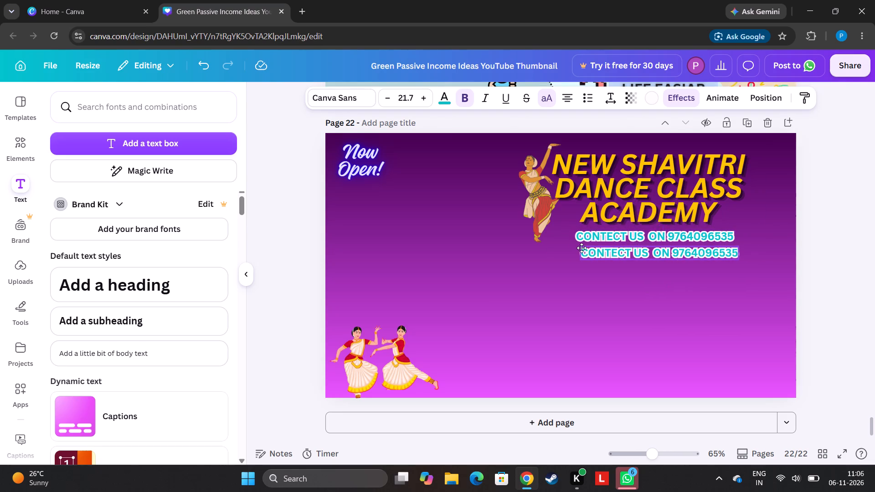
Replace the duplicated line's text with the label "adres" followed by the academy's address.
click(601, 248)
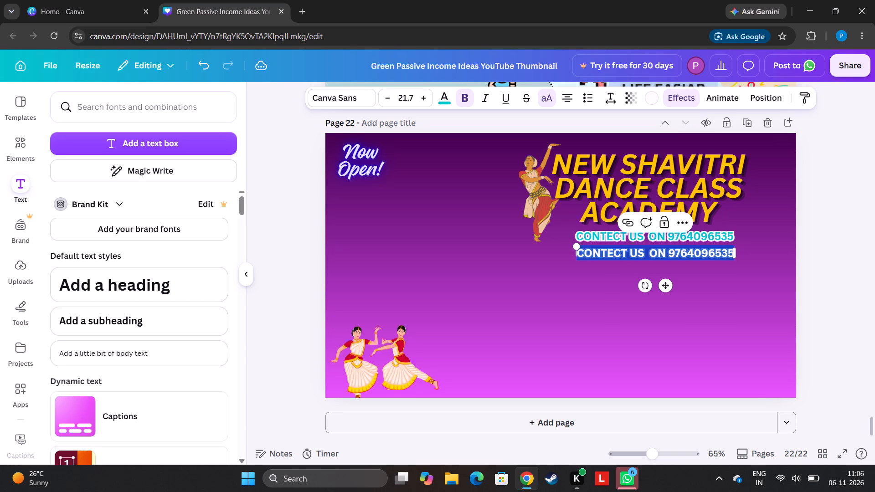
key(BackSpace)
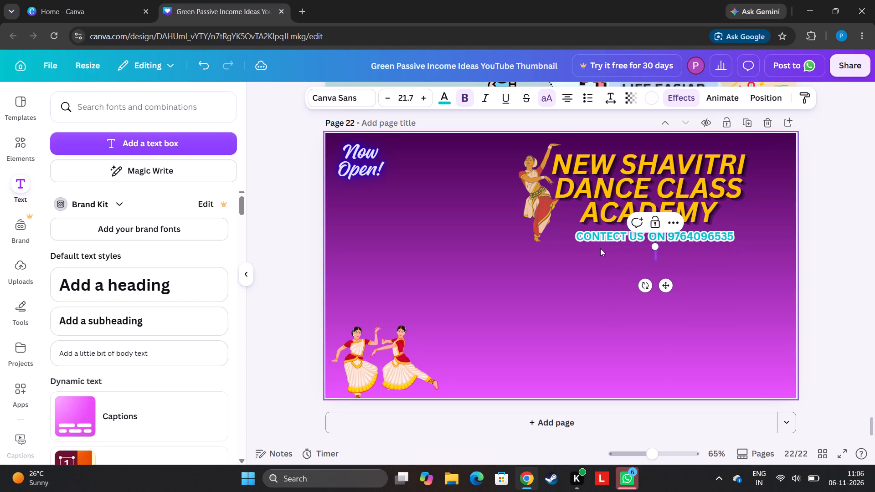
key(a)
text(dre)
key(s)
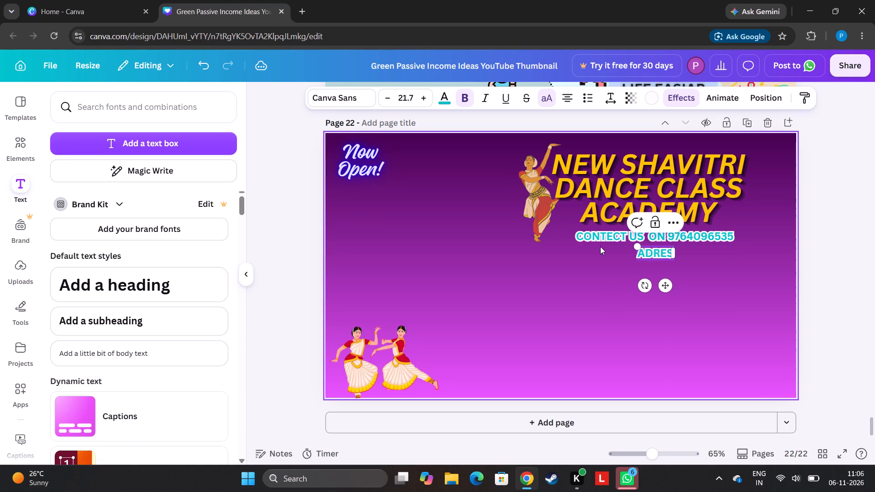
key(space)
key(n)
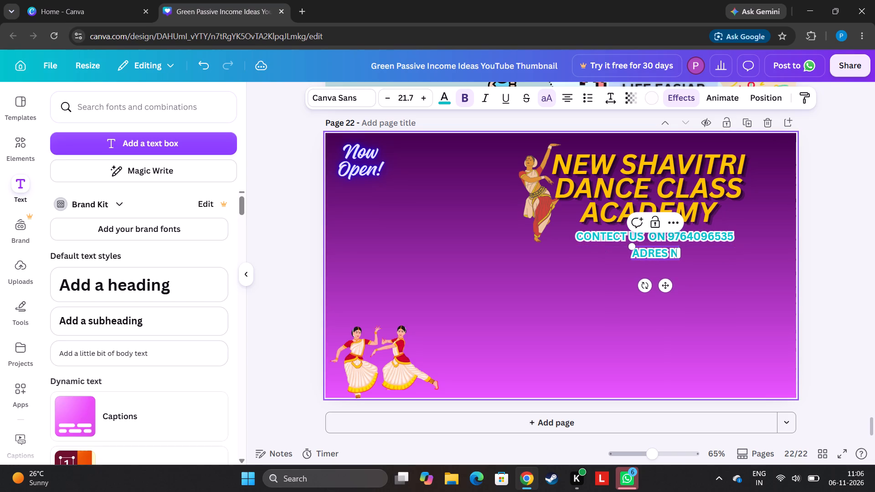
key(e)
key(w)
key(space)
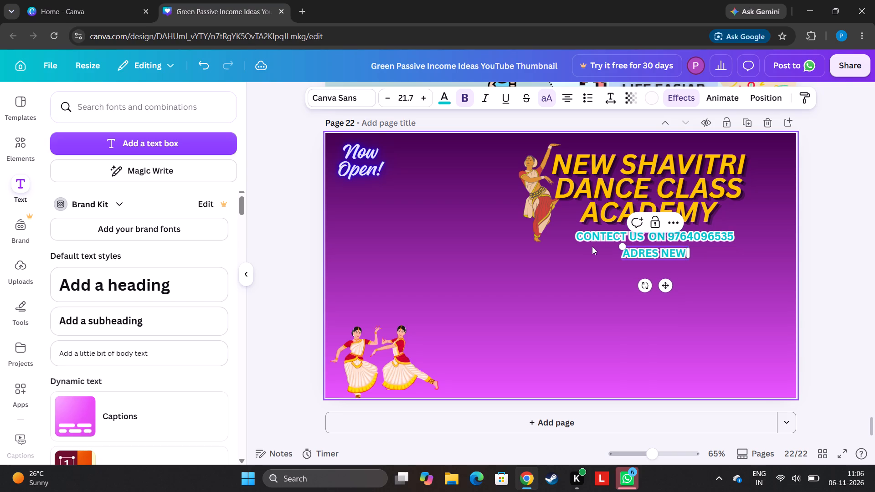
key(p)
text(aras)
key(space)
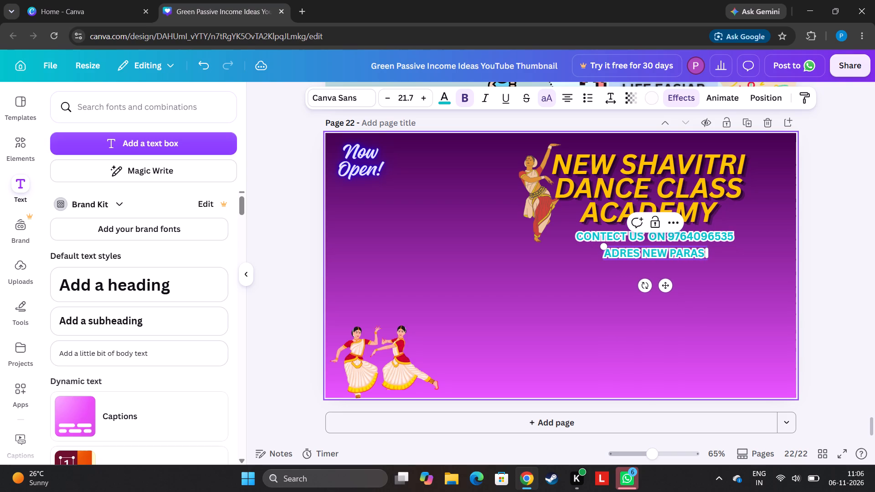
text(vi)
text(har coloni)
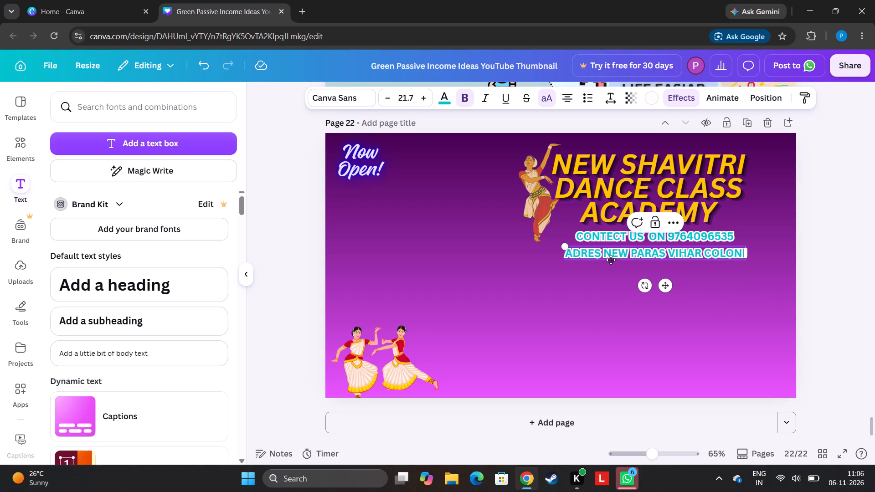
Change the label at the start of the address line to "ADREES:".
click(588, 257)
click(586, 253)
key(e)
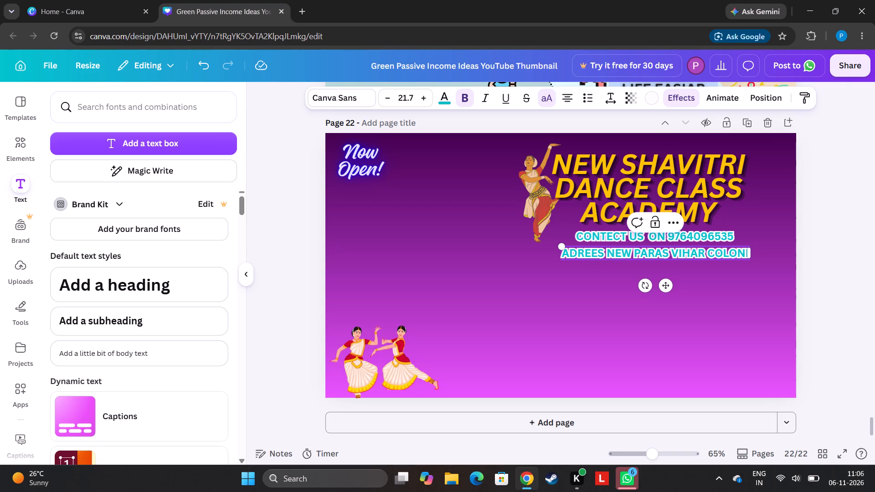
click(602, 253)
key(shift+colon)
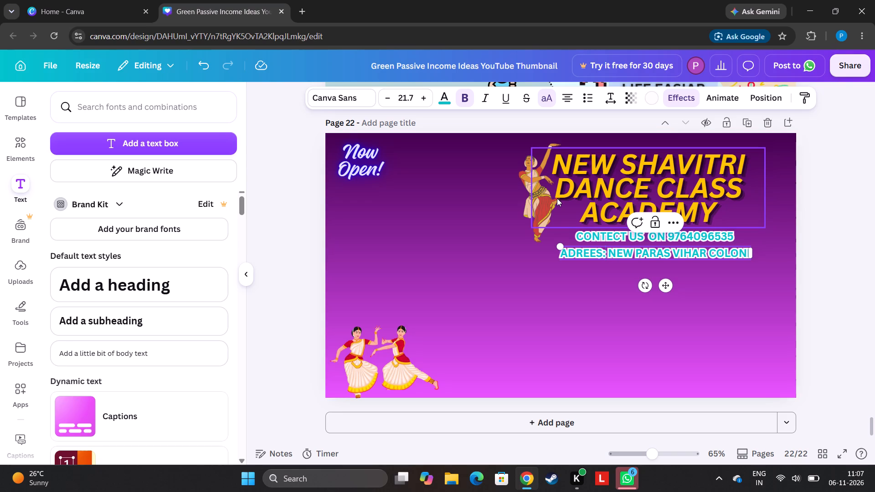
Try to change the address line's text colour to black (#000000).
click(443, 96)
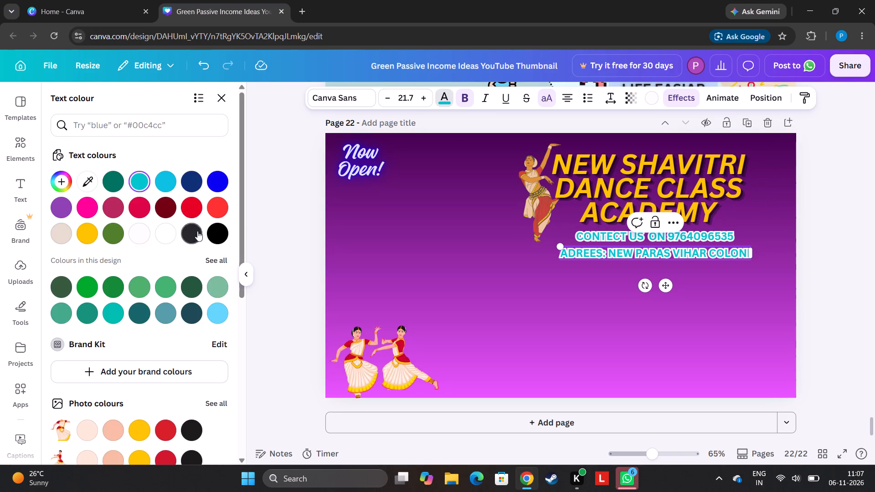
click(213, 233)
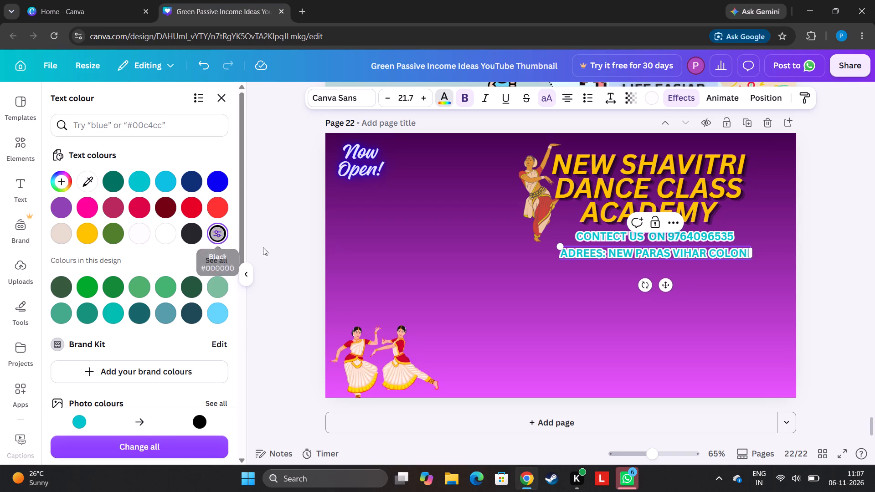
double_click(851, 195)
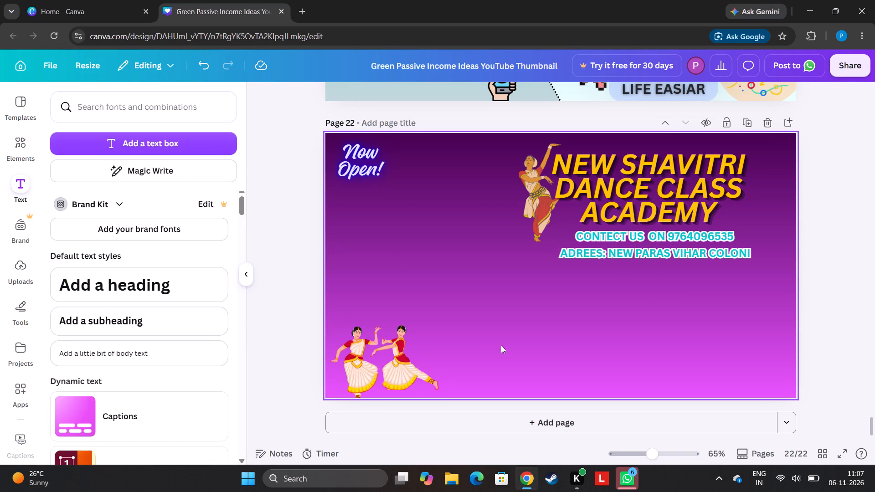
Change the address line's outline effect from white to near-black, trying sage green, dark green, yellow and turquoise along the way.
click(615, 256)
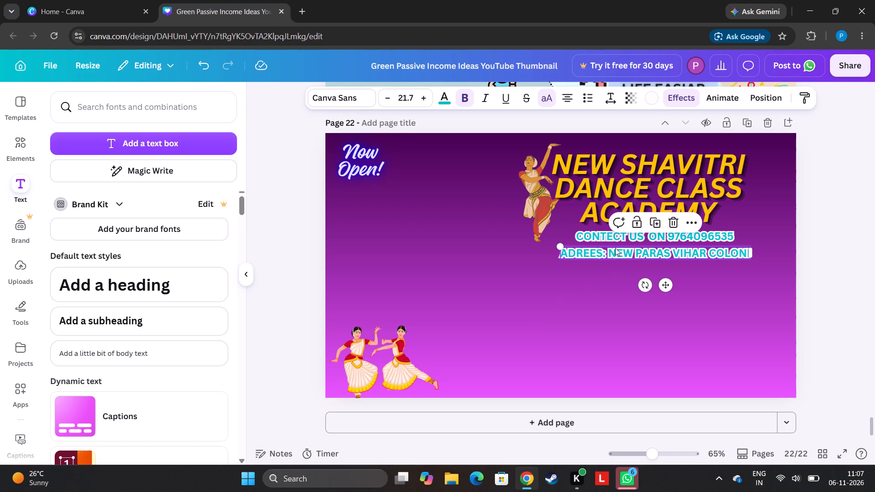
click(647, 103)
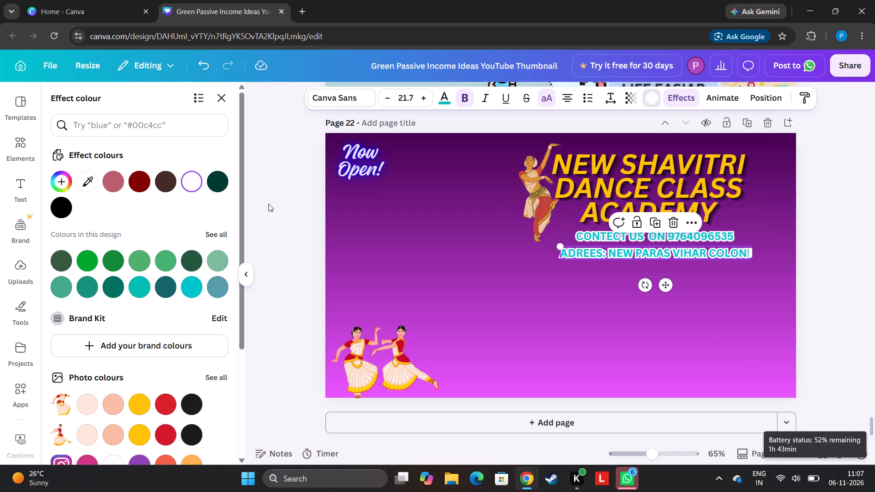
click(217, 262)
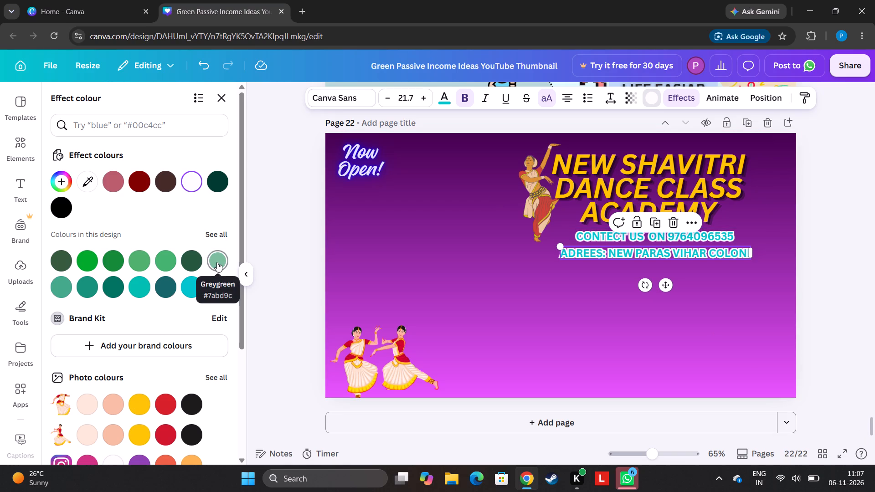
click(185, 271)
click(186, 266)
click(216, 179)
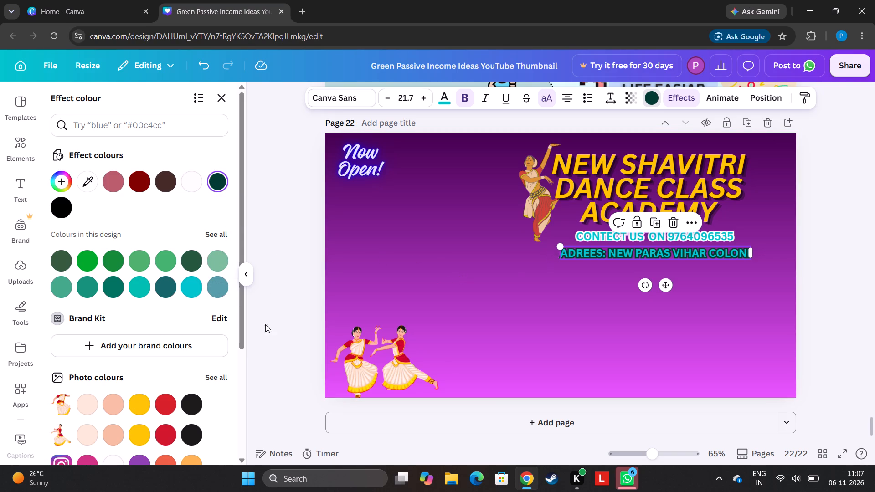
click(129, 437)
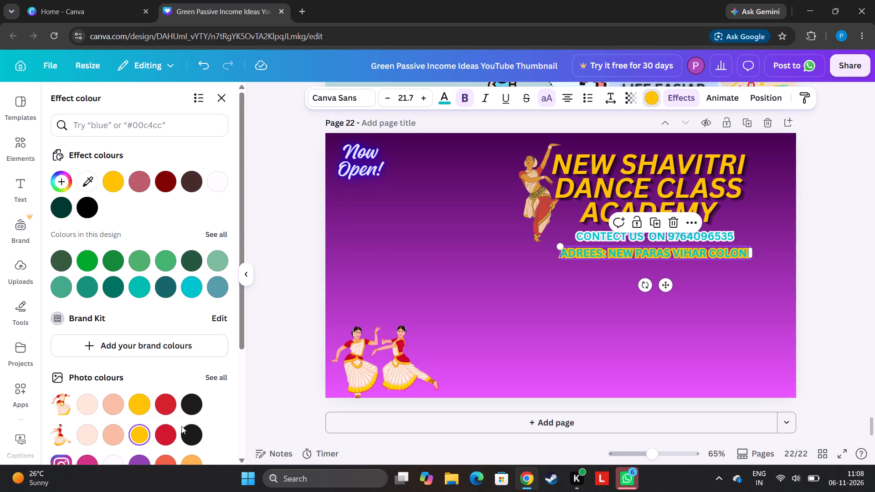
click(186, 286)
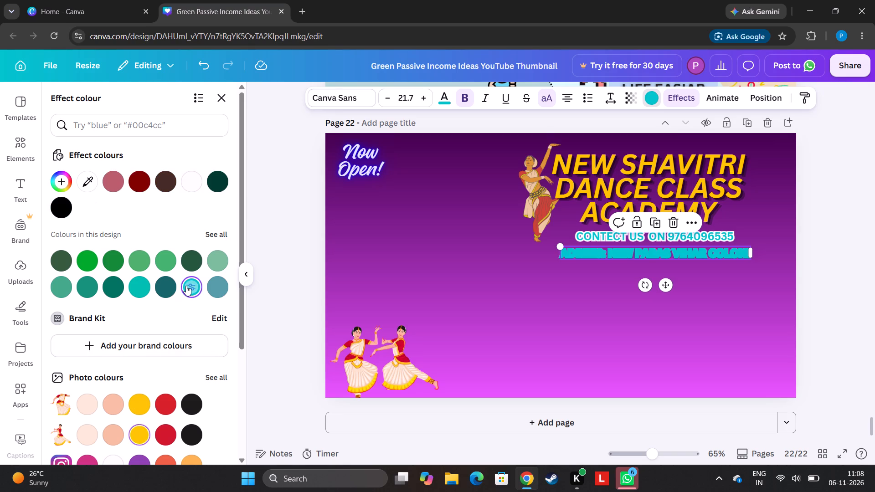
click(192, 413)
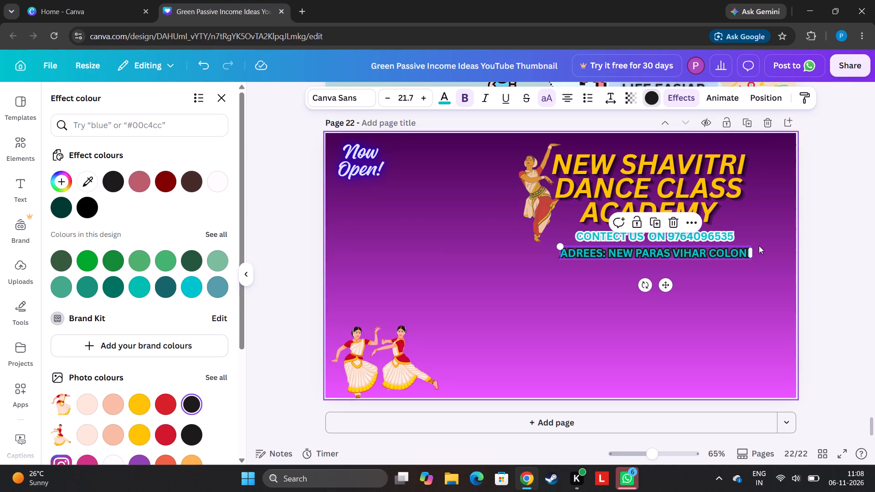
Narrow the address text box so it wraps onto two lines, and reposition it beneath the contact line.
drag(755, 251, 728, 266)
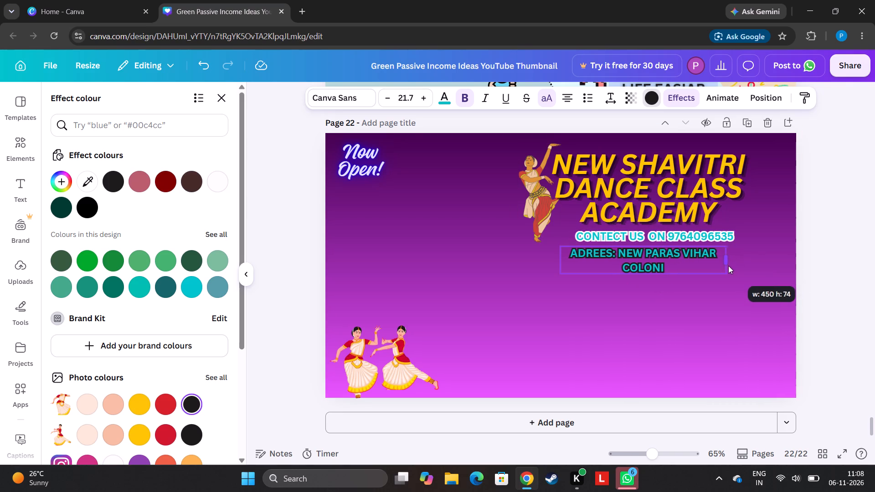
drag(728, 266, 711, 267)
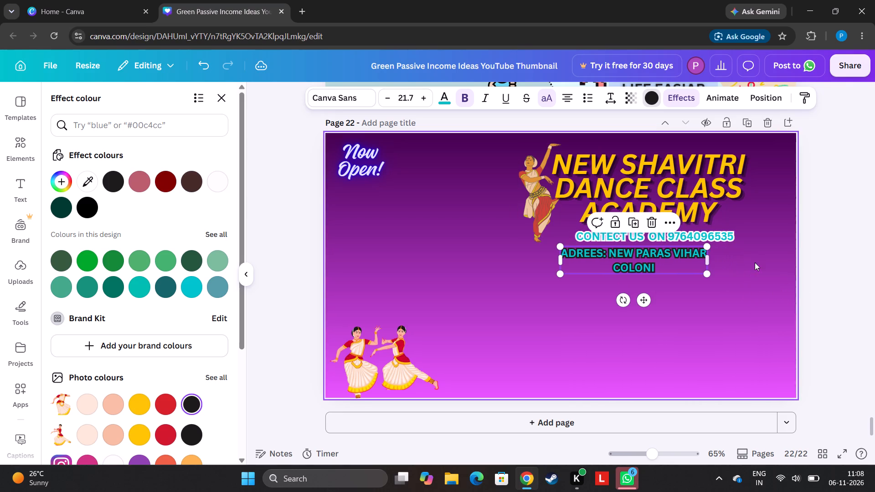
click(800, 251)
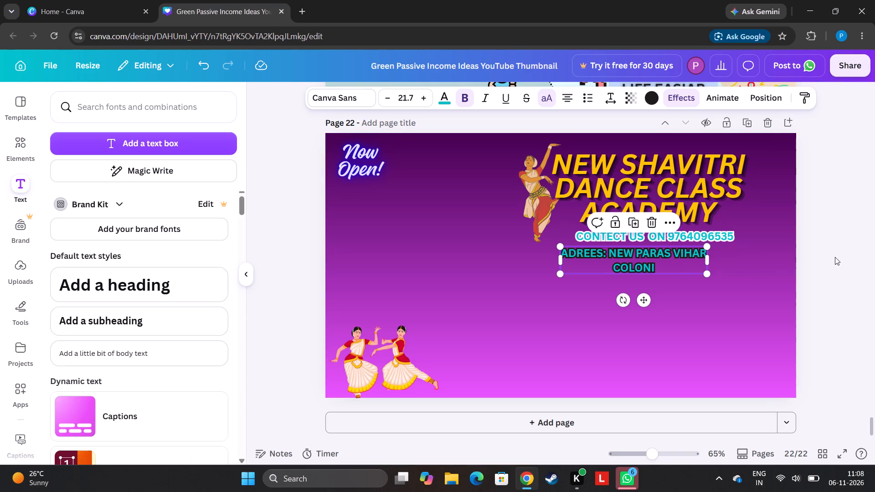
click(835, 257)
drag(691, 262, 713, 261)
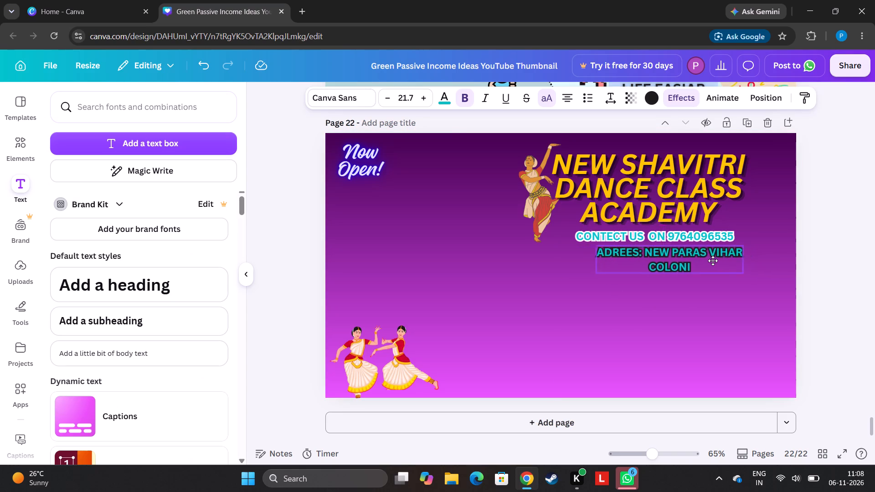
drag(713, 261, 722, 262)
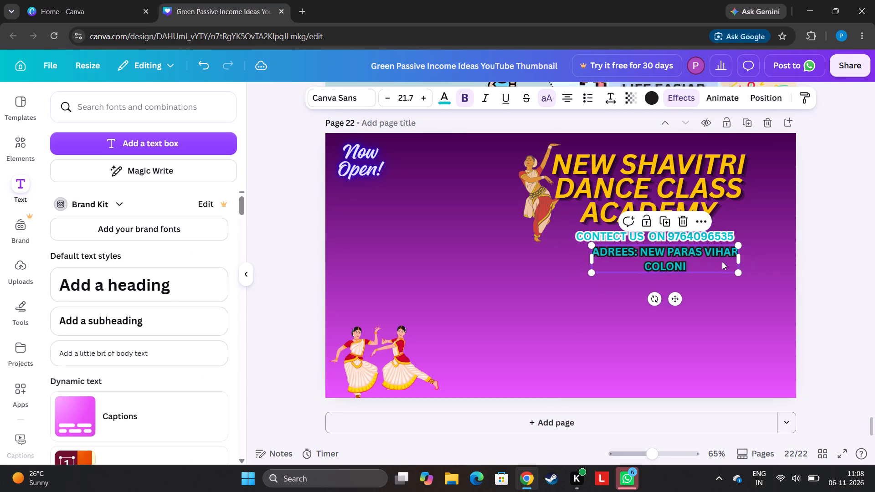
Duplicate the address text and place the copy a short distance below the original.
click(661, 218)
drag(669, 273, 659, 315)
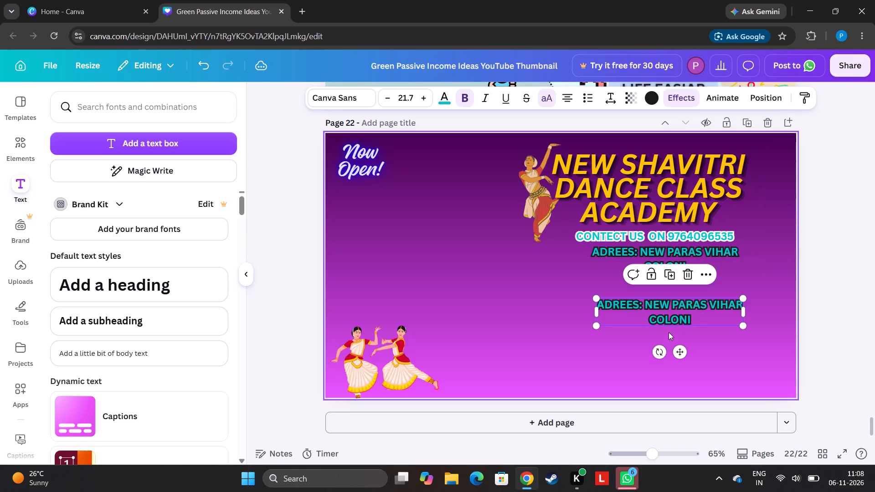
Replace the duplicated text with "for new costumer 40% discount".
click(695, 312)
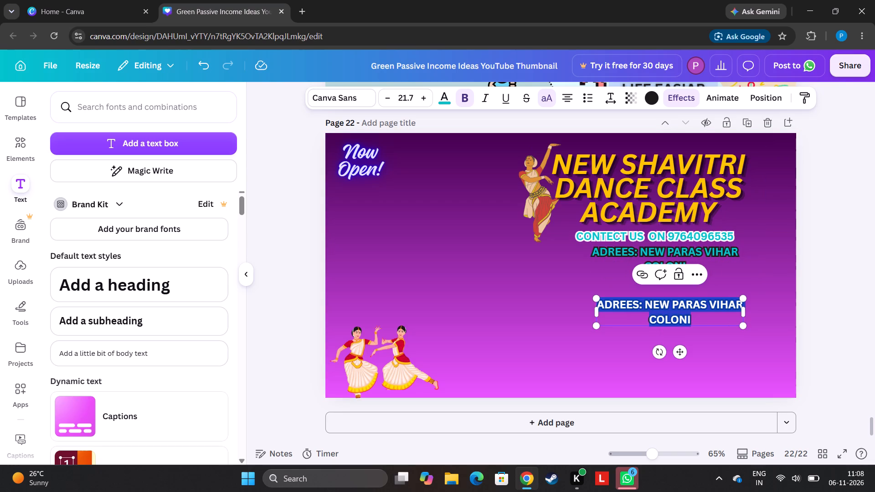
key(BackSpace)
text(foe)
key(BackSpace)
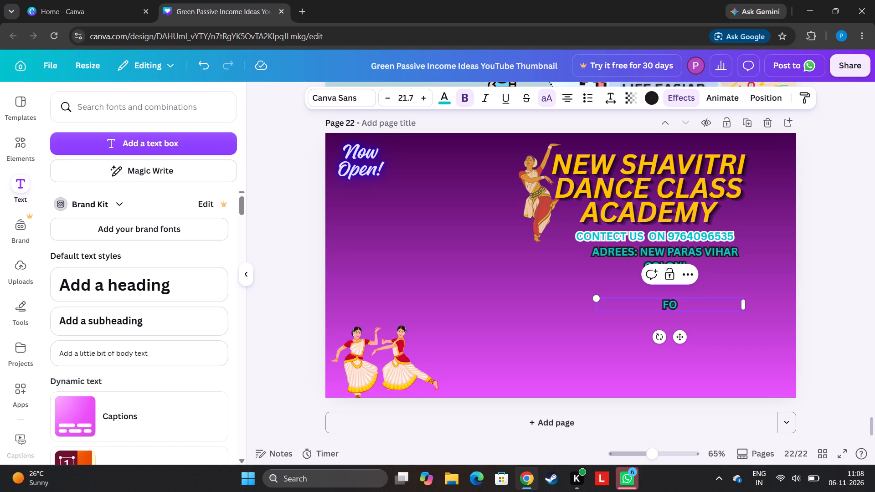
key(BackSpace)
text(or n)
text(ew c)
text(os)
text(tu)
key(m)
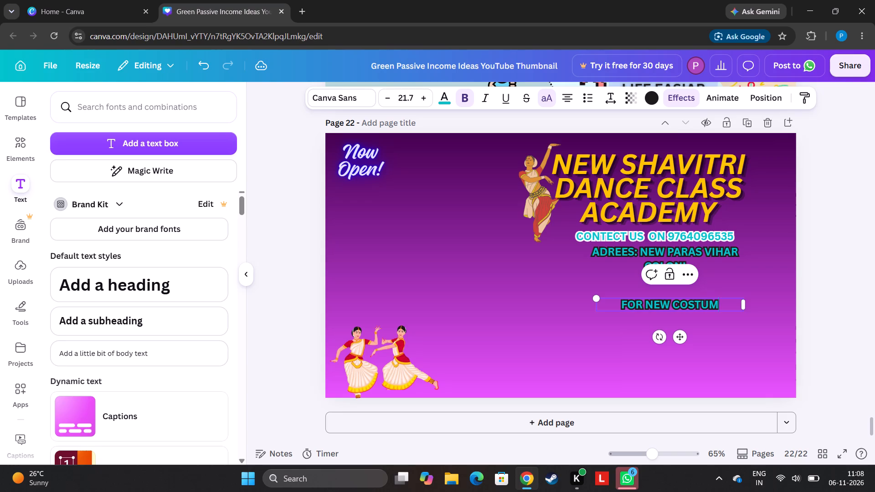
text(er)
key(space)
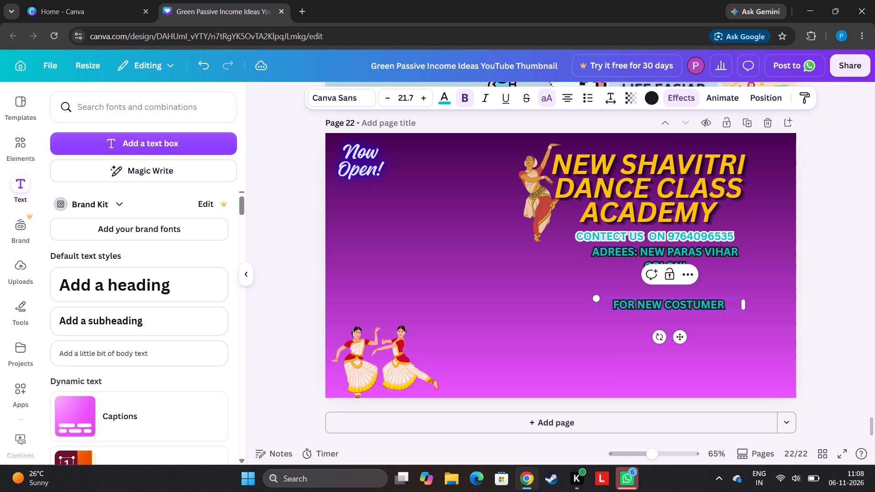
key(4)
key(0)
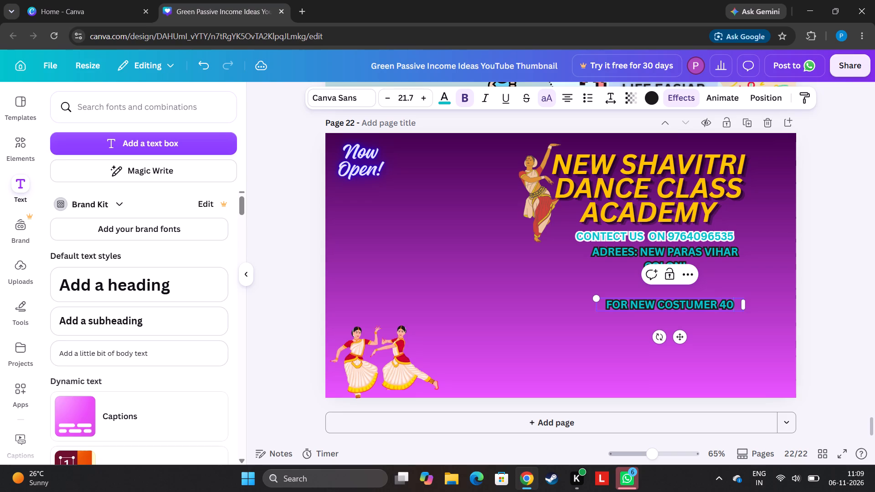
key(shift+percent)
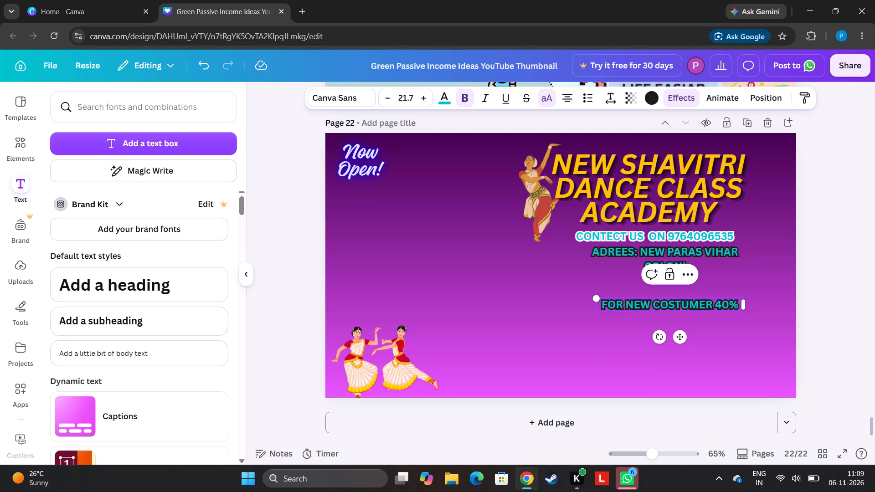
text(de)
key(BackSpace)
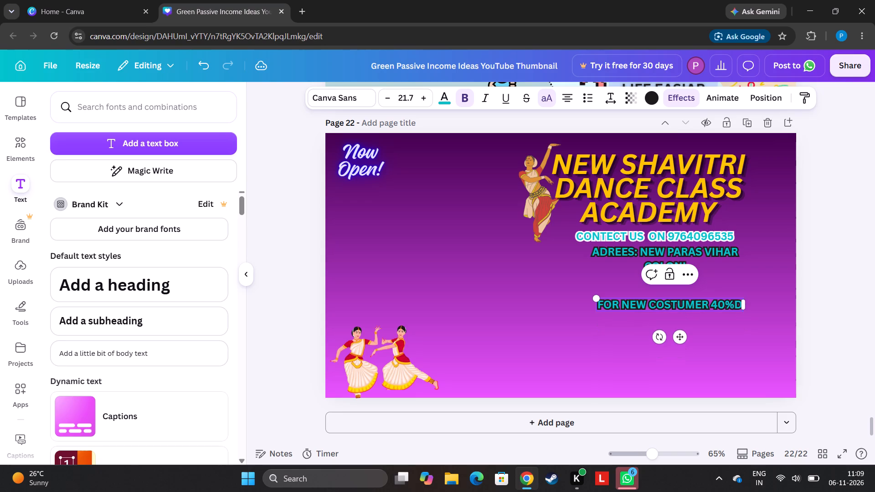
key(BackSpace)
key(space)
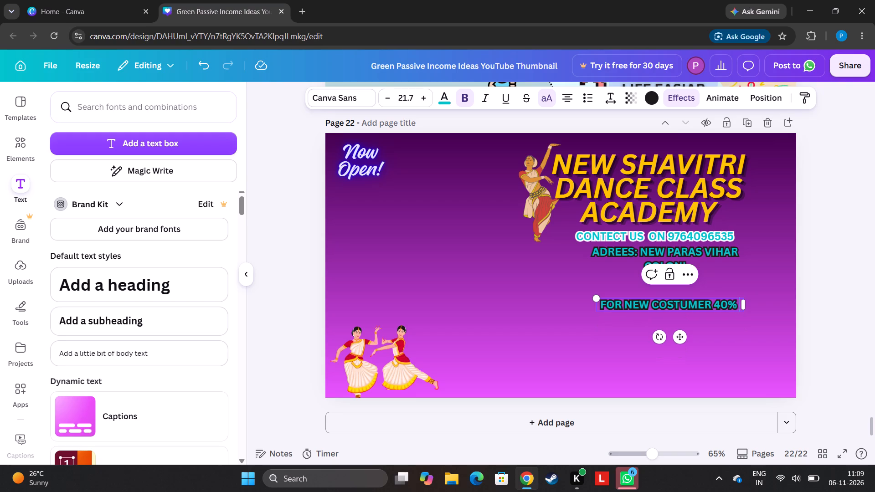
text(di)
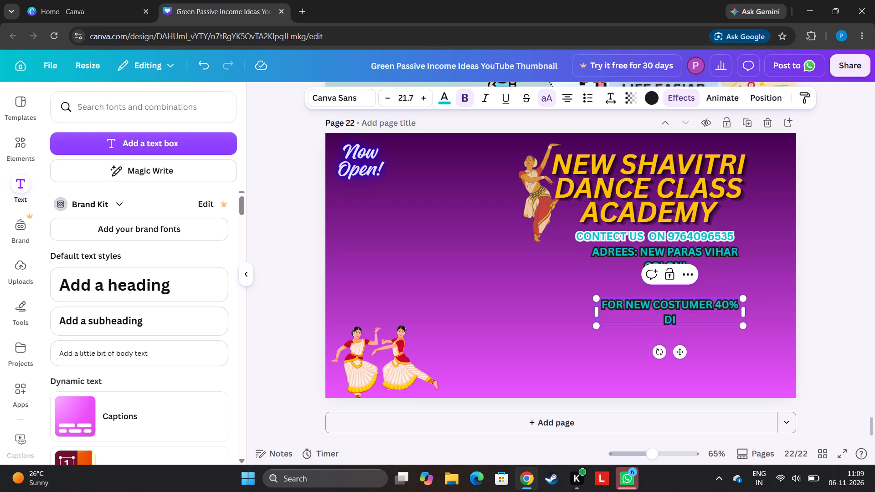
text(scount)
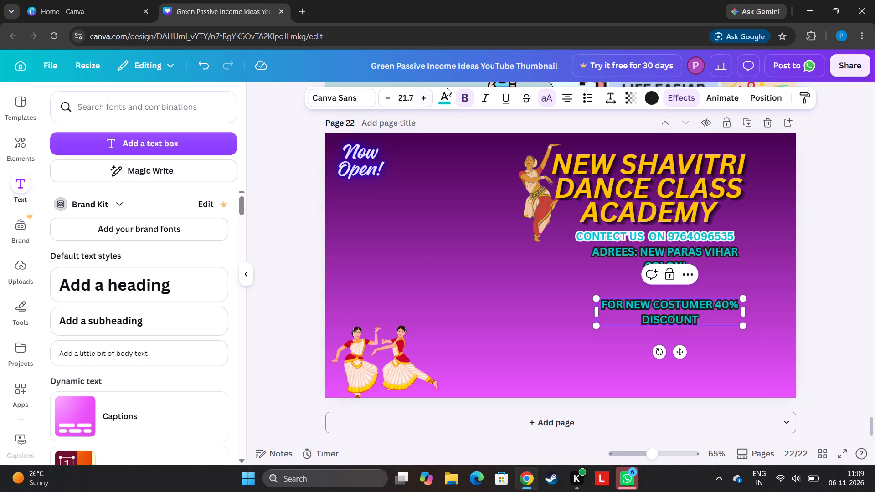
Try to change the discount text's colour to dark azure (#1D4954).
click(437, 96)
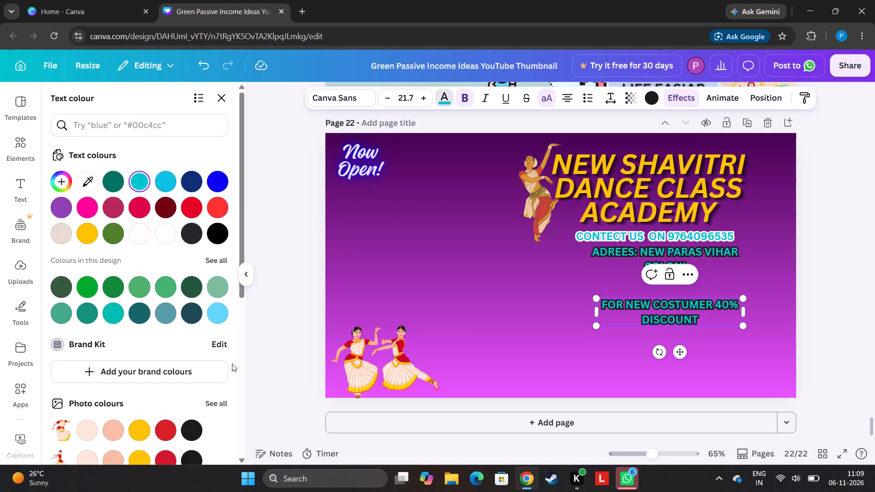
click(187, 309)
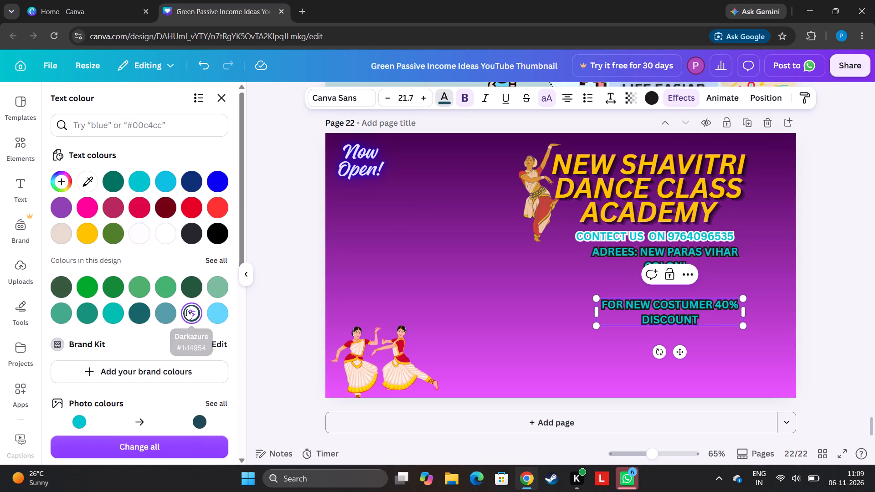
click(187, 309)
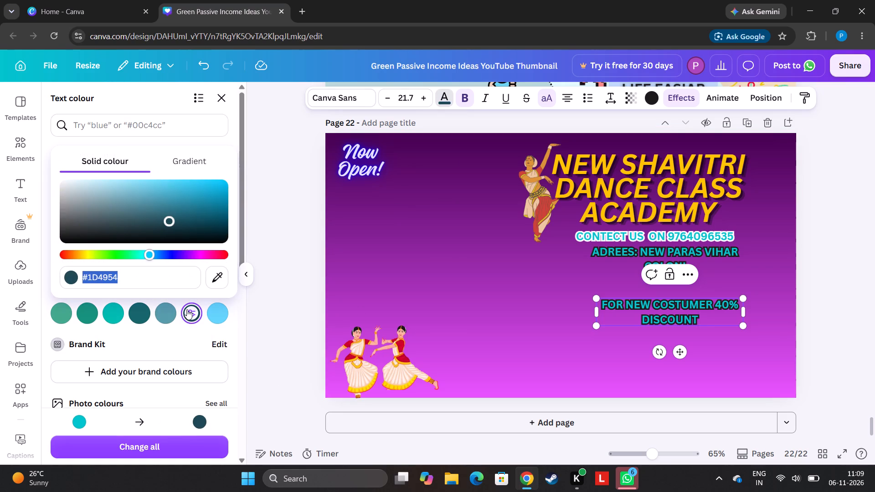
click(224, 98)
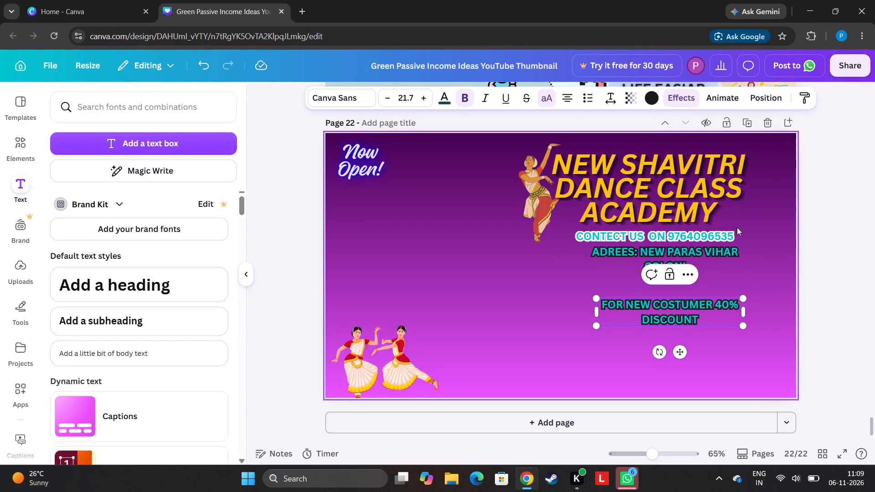
Reposition the contact line and the address text so they sit stacked closely beneath the yellow heading.
drag(724, 231, 734, 236)
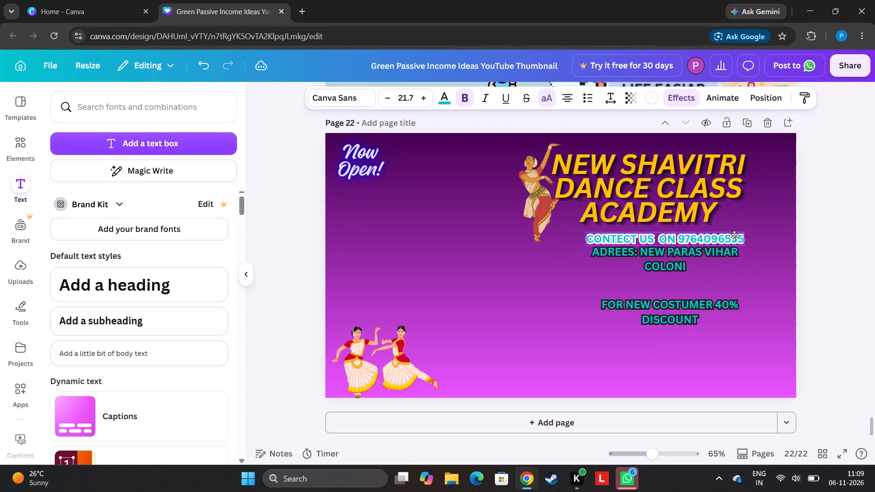
drag(734, 236, 732, 232)
drag(726, 260, 717, 256)
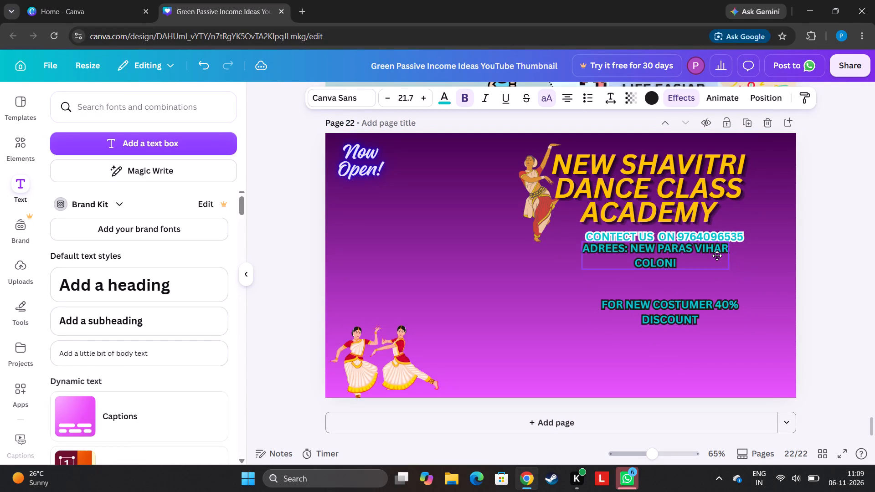
drag(717, 256, 718, 261)
Try several text colours on the "for new costumer 40% discount" text and settle on hot pink.
click(725, 303)
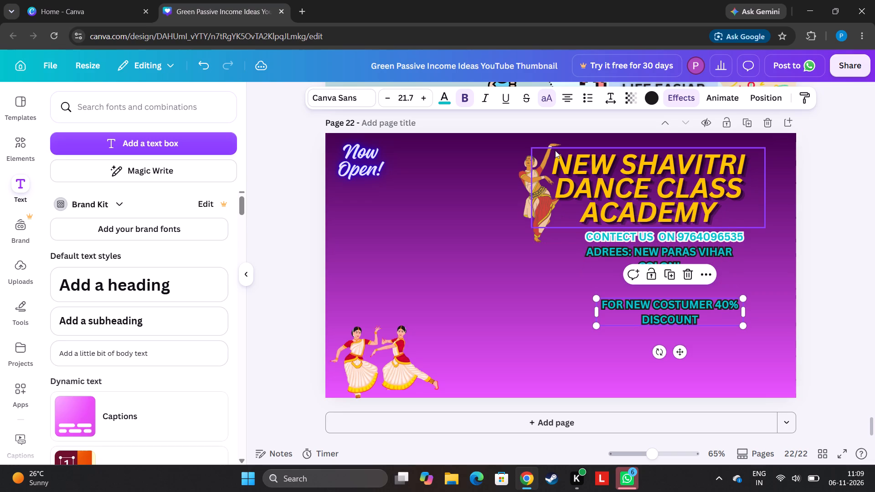
click(447, 99)
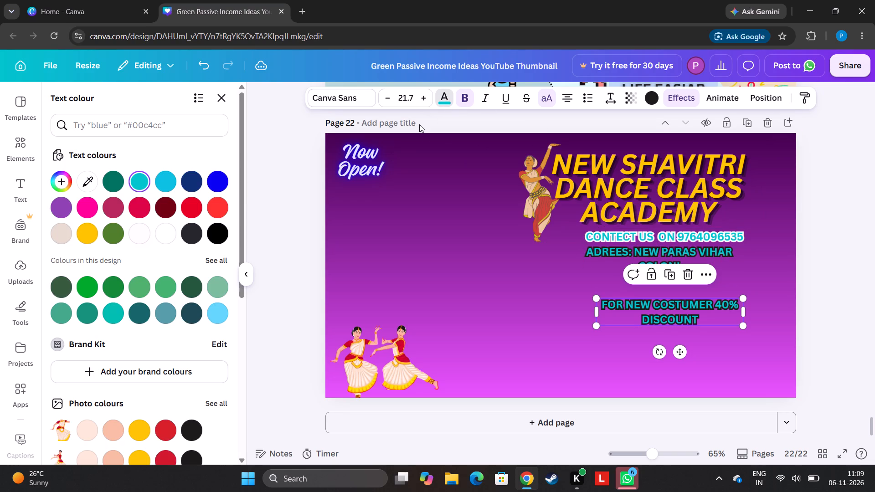
click(217, 210)
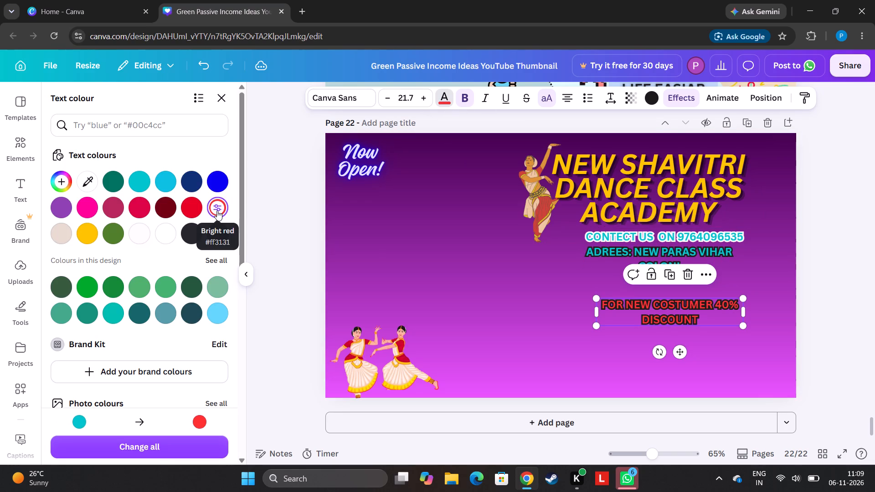
click(167, 234)
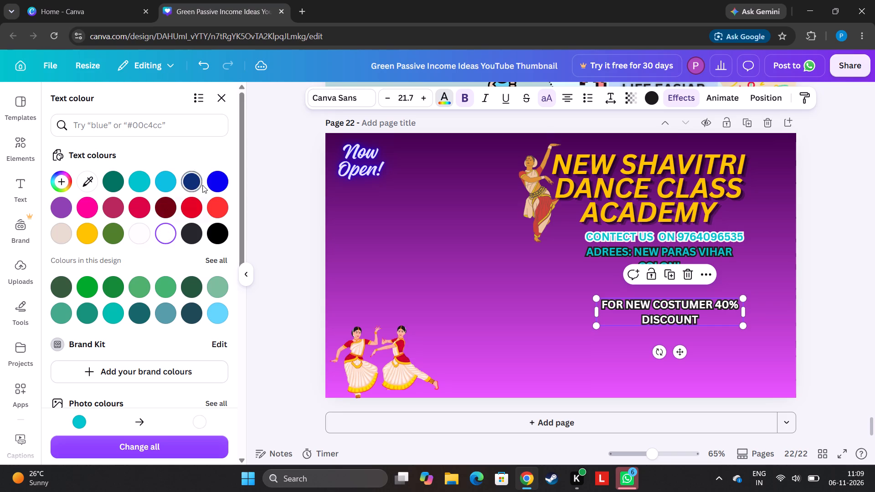
click(183, 184)
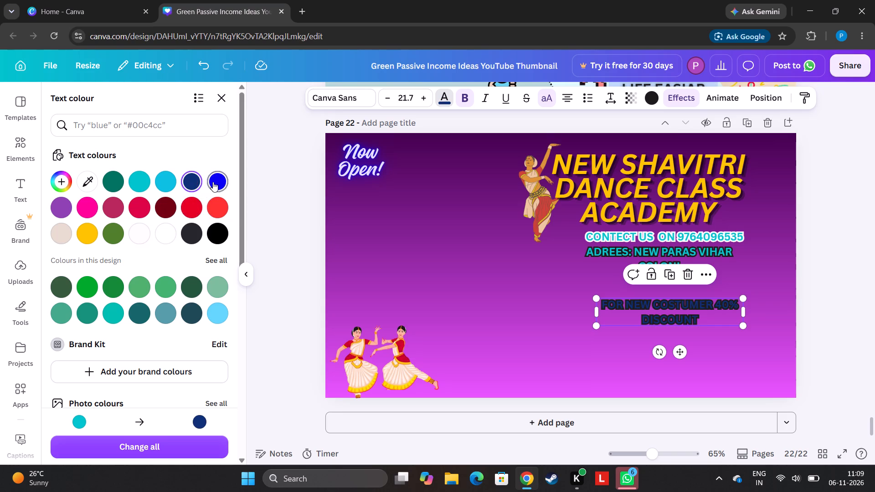
click(216, 181)
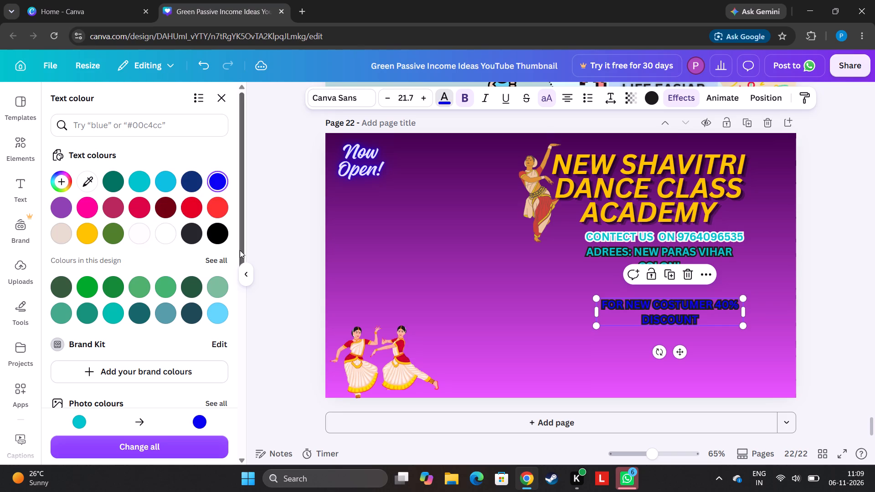
click(90, 212)
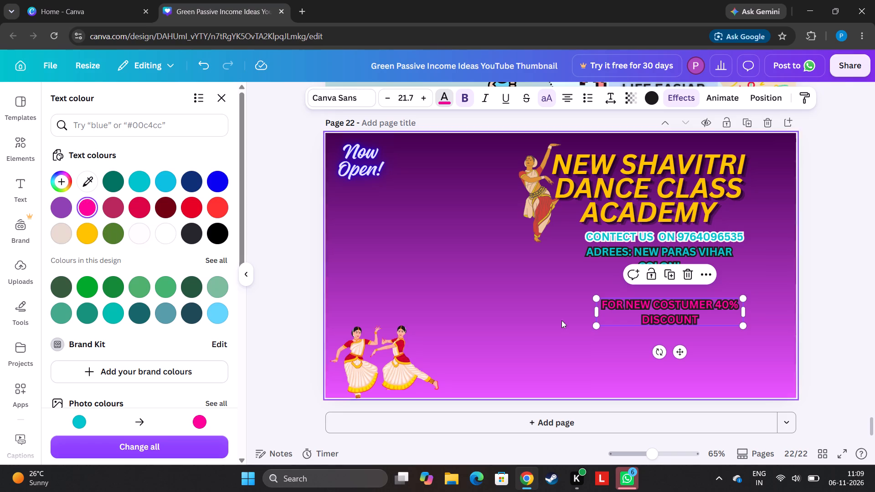
click(812, 291)
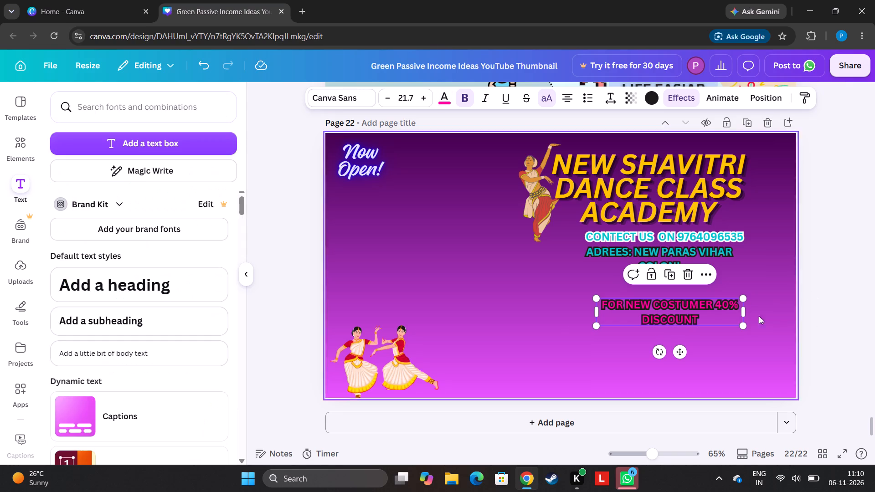
click(791, 286)
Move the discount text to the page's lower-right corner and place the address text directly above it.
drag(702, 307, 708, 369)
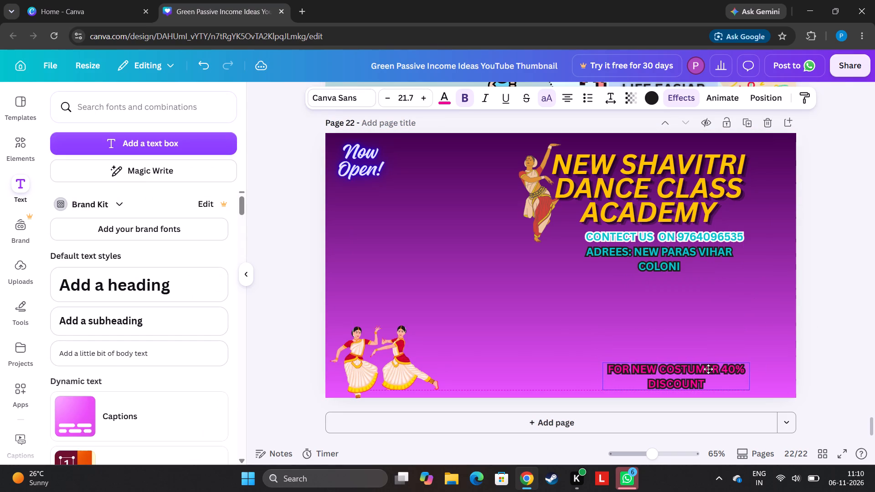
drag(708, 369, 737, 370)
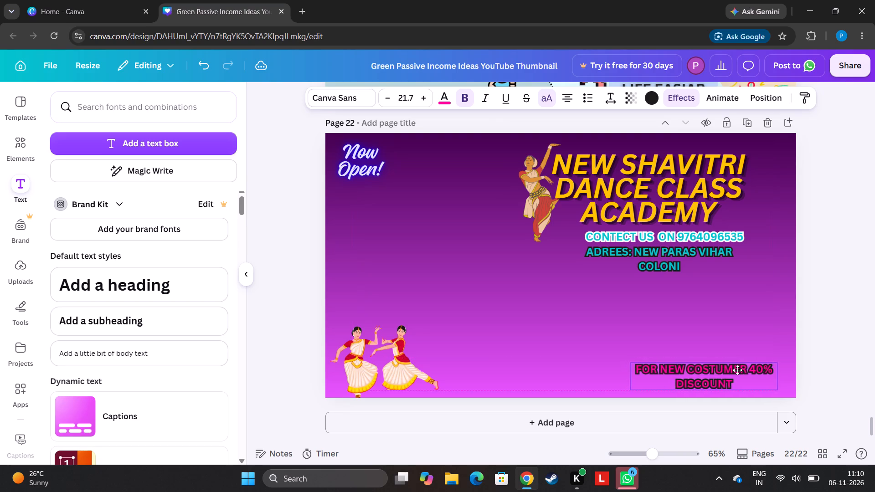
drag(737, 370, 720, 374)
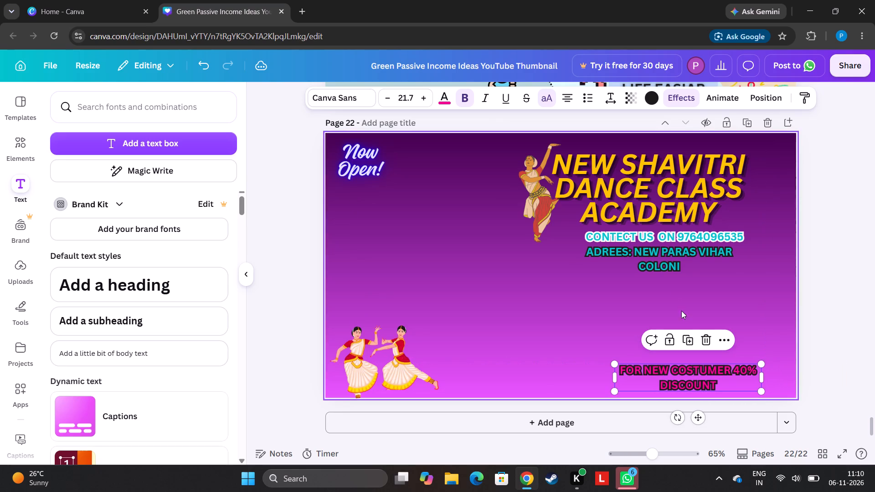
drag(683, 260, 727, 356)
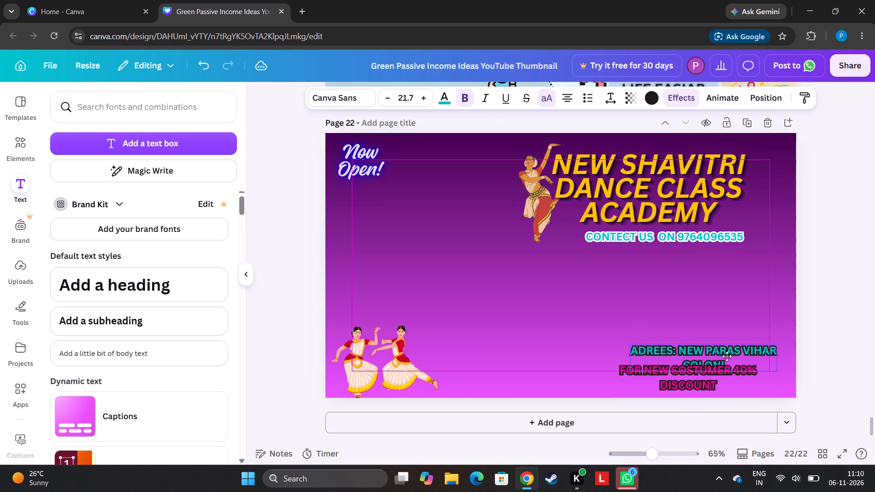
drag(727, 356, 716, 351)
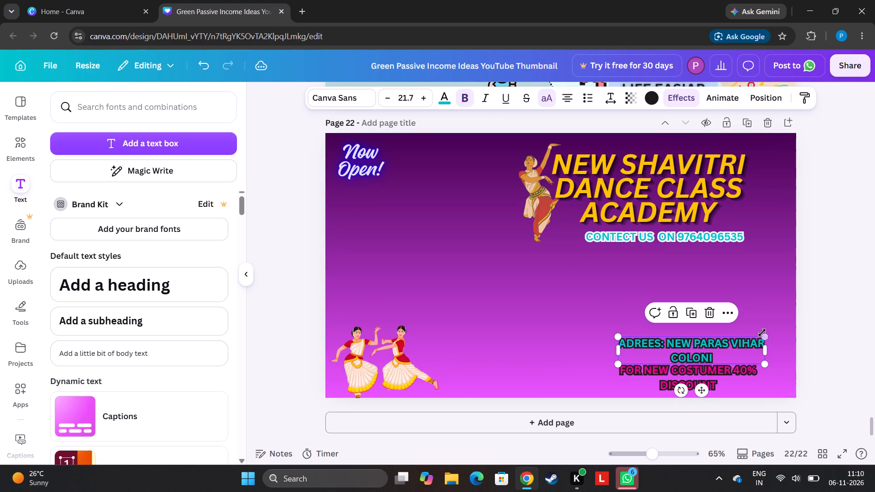
Shrink the address text to size 21.2 and widen its box so the address fits on one line.
drag(765, 339, 757, 348)
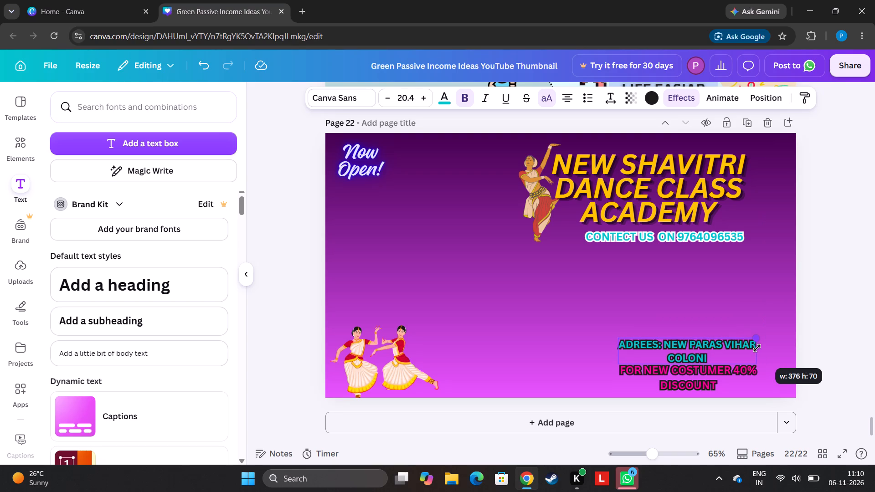
drag(757, 348, 759, 344)
click(759, 344)
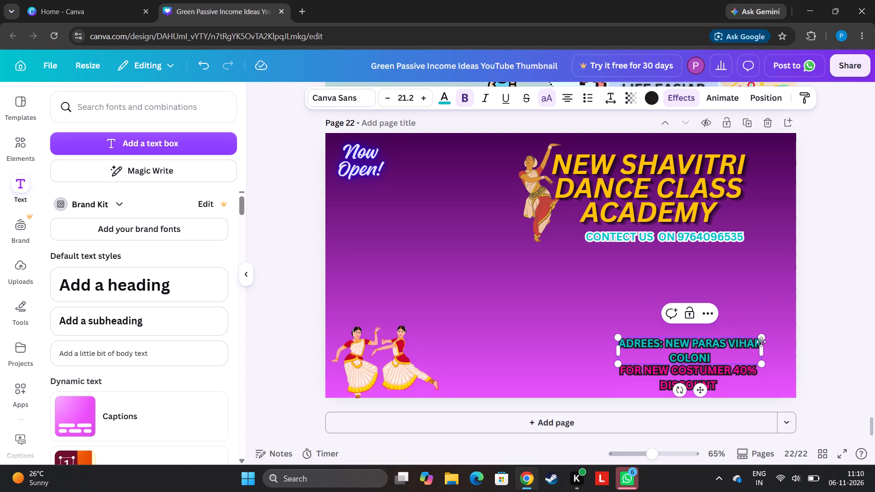
drag(765, 354, 810, 354)
drag(745, 339, 740, 351)
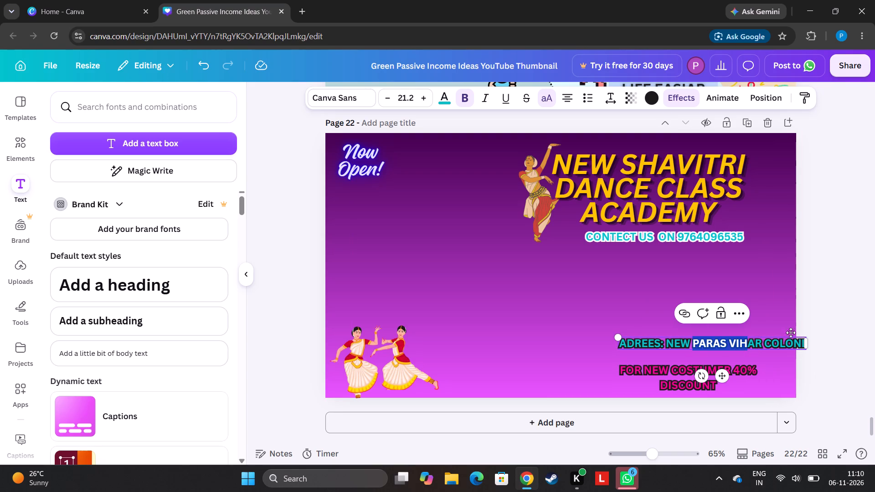
click(822, 324)
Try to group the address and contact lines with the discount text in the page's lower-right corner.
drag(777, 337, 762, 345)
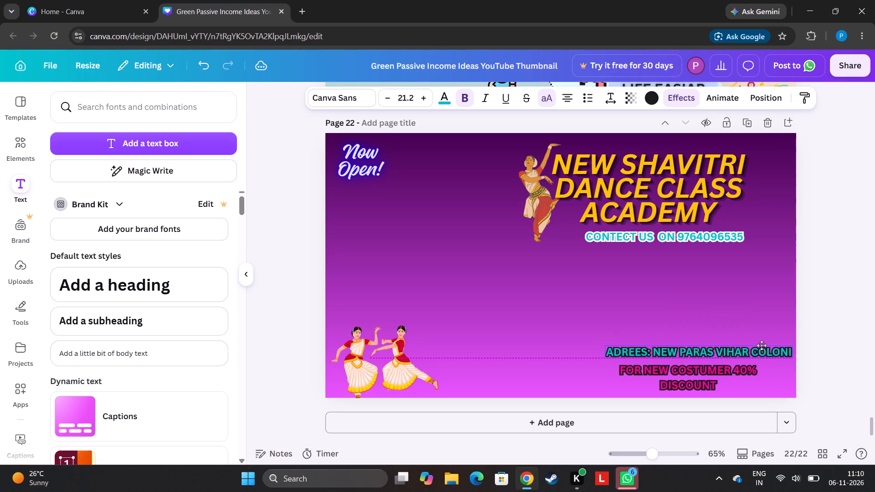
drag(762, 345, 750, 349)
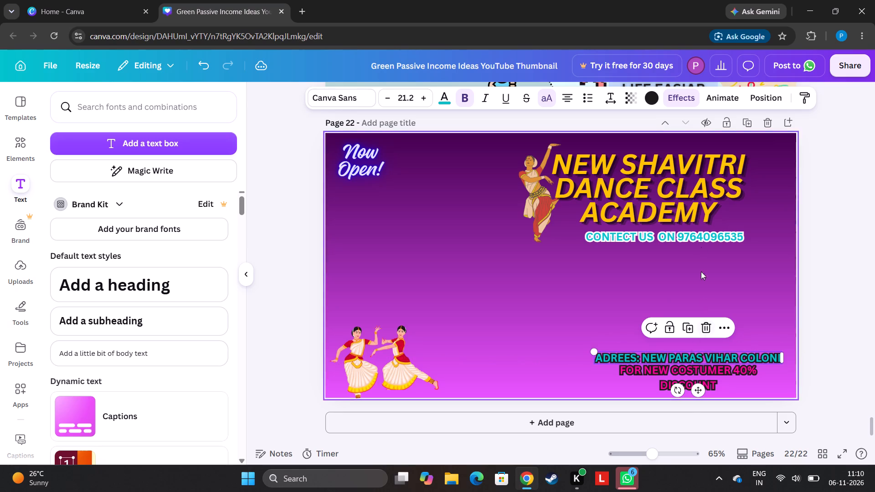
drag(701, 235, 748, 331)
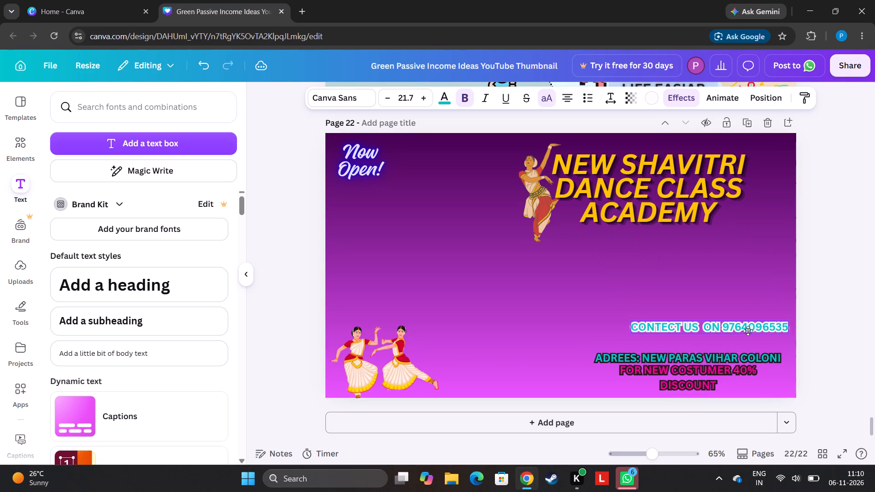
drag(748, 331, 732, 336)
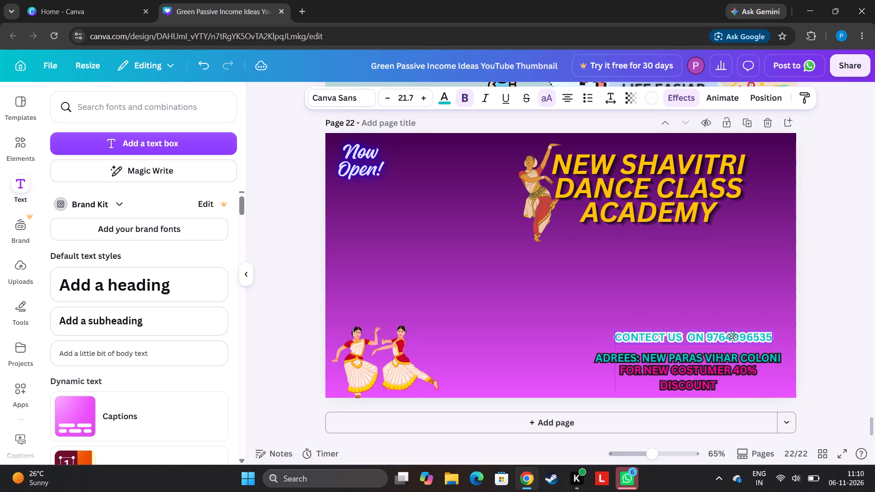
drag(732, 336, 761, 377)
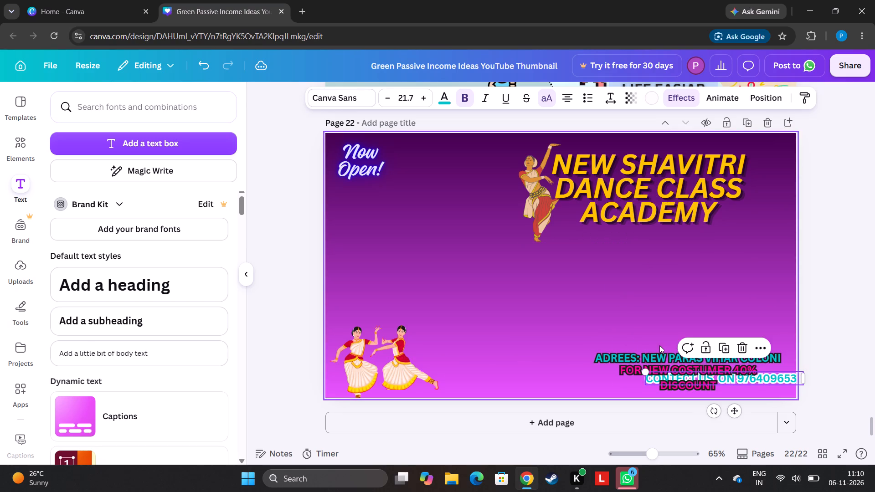
Stack the address line, contact line and discount text, in that order, directly beneath the yellow heading.
drag(658, 355, 630, 239)
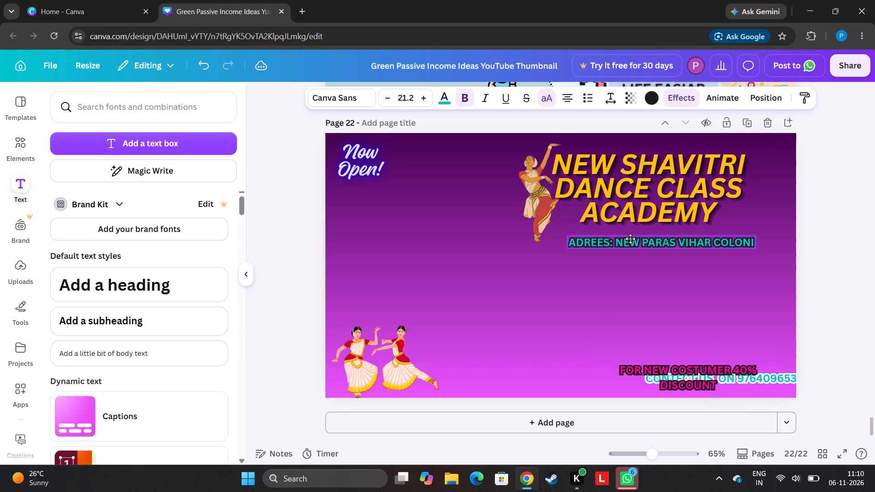
drag(630, 239, 624, 233)
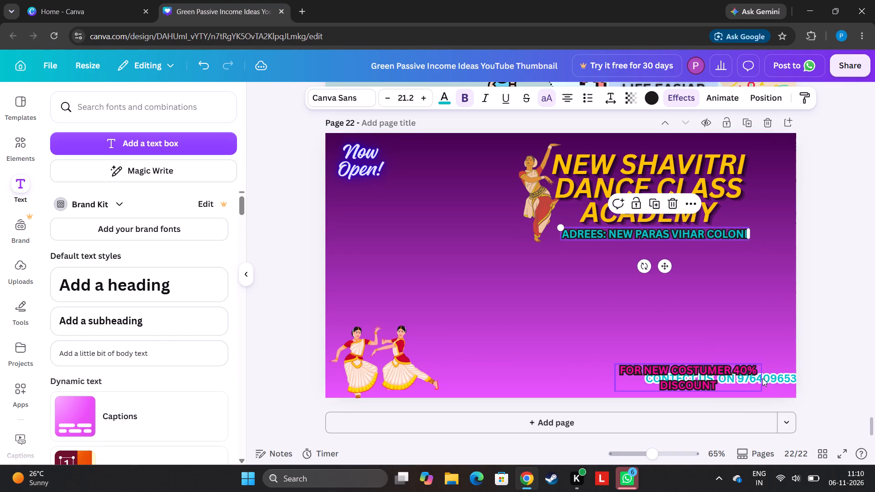
drag(777, 373, 632, 295)
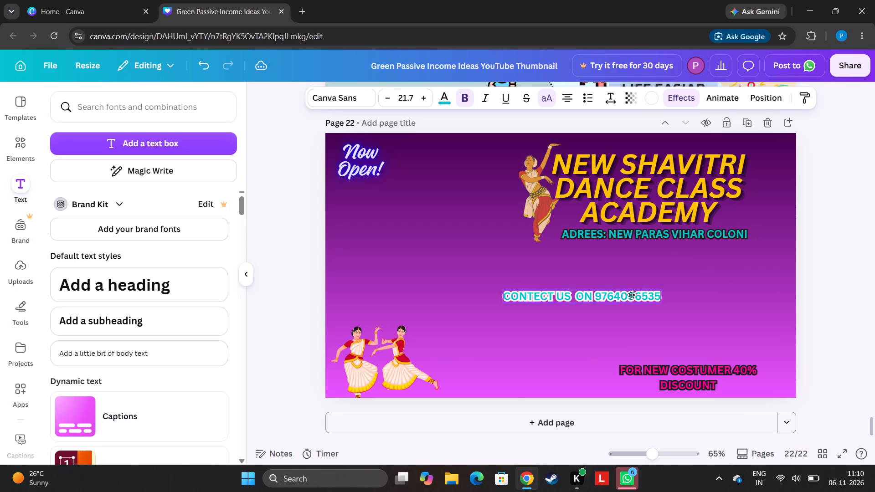
drag(632, 295, 713, 242)
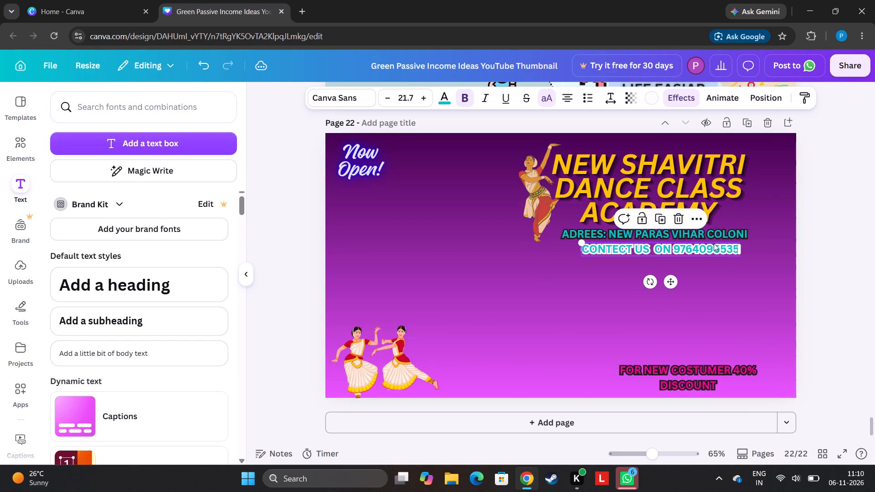
drag(723, 379, 690, 273)
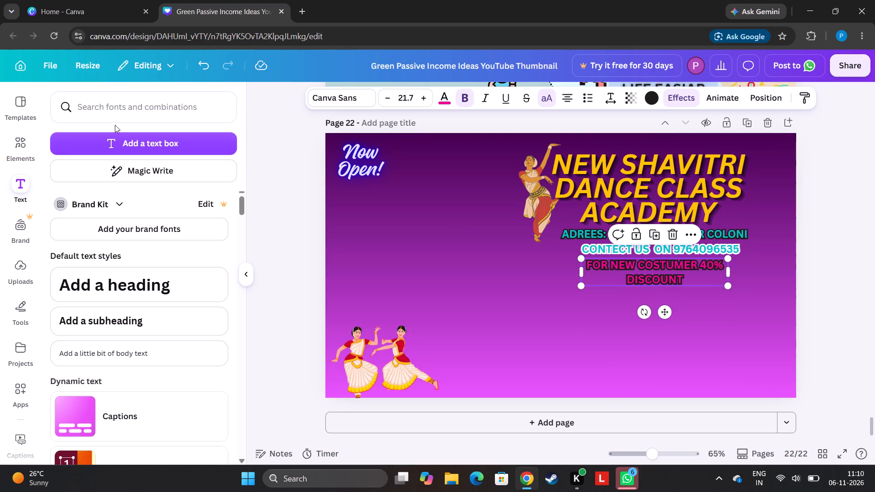
Add the white-and-red sari dancer with one arm raised from the classical dance graphics, shrink it and place it in the page's upper-right corner.
click(34, 148)
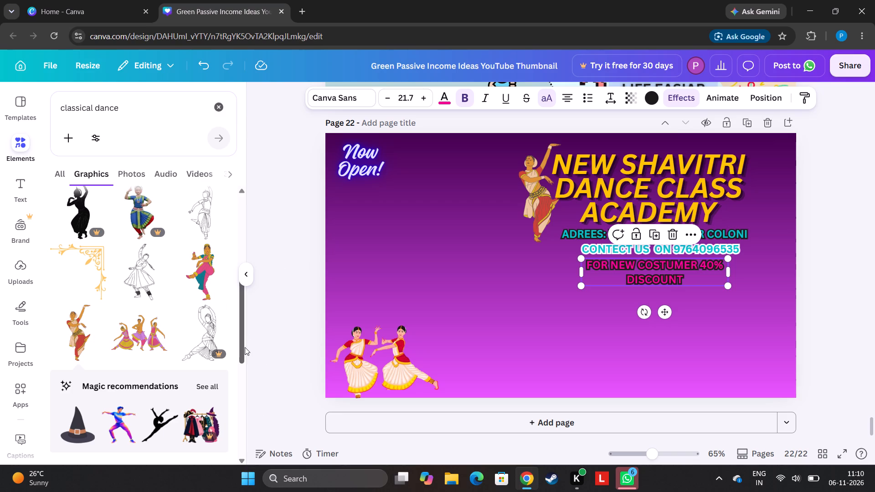
drag(242, 329, 231, 401)
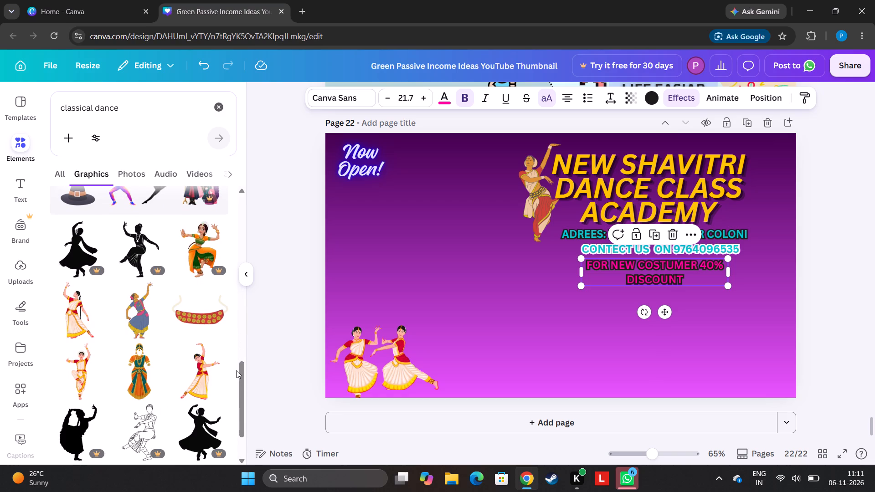
click(82, 320)
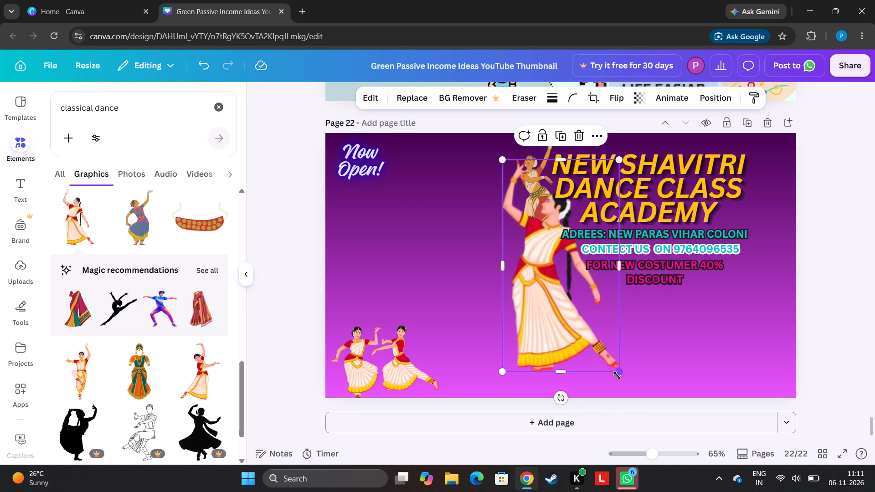
drag(618, 375, 485, 292)
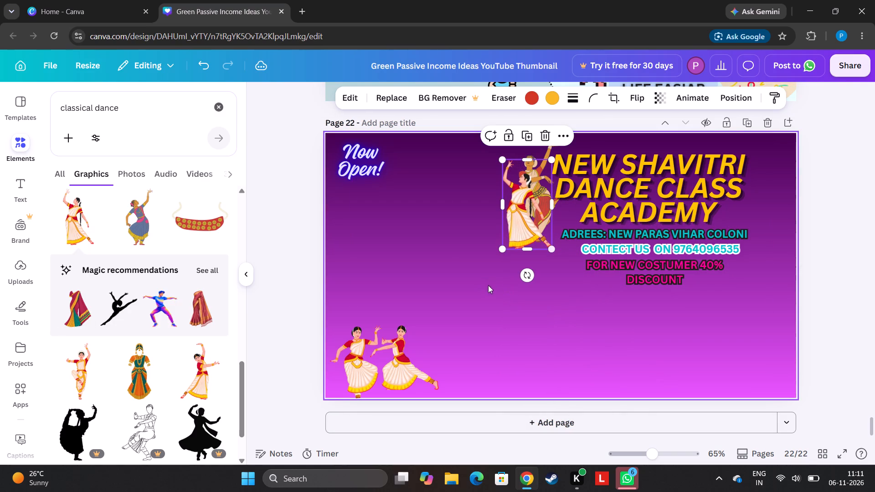
drag(522, 215, 788, 181)
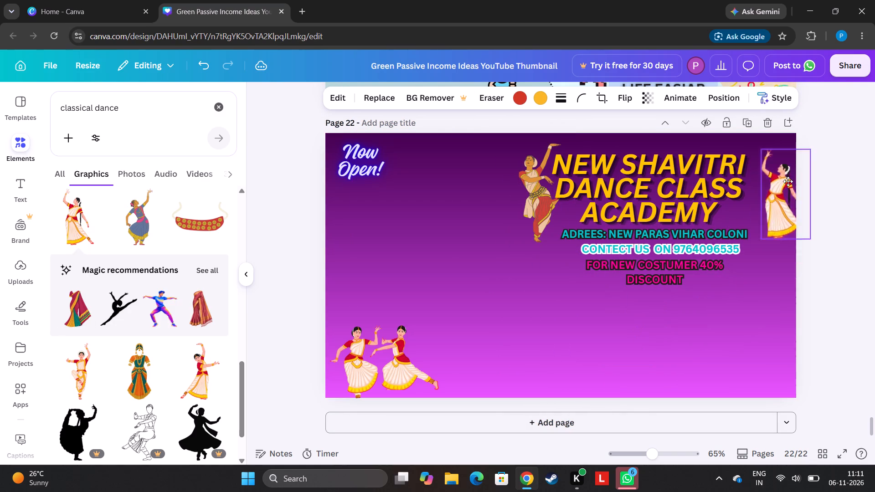
drag(788, 181, 765, 185)
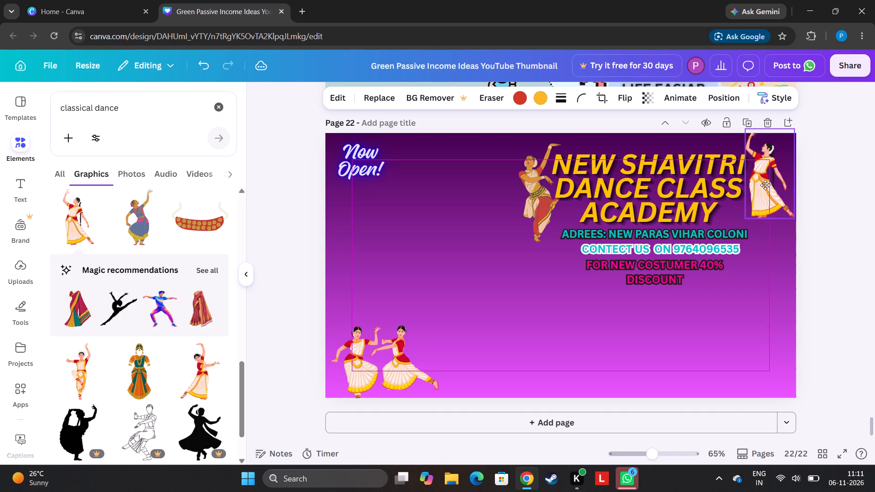
drag(765, 185, 764, 187)
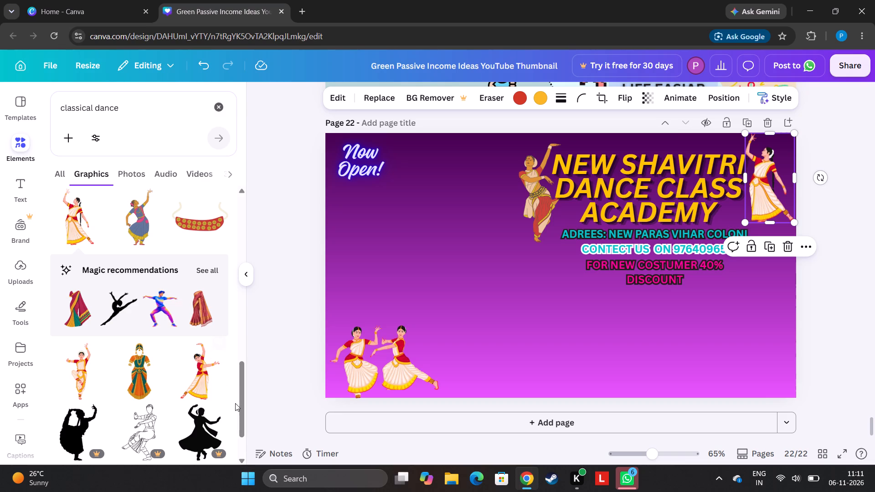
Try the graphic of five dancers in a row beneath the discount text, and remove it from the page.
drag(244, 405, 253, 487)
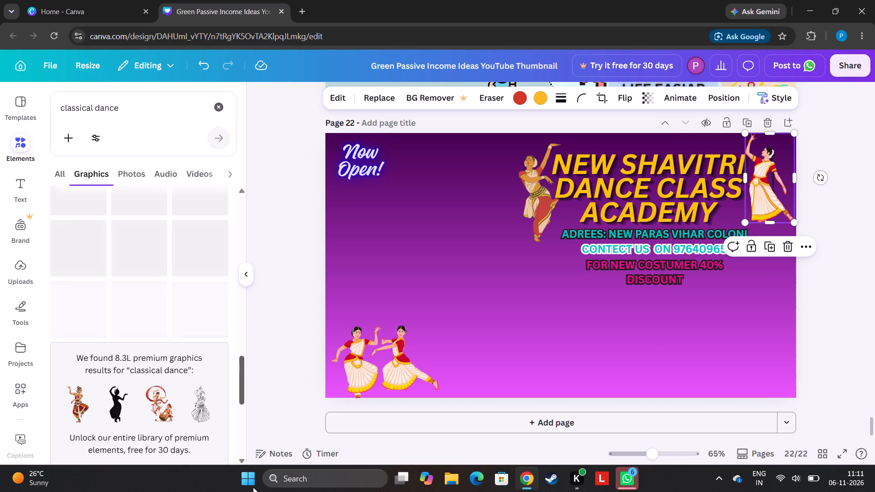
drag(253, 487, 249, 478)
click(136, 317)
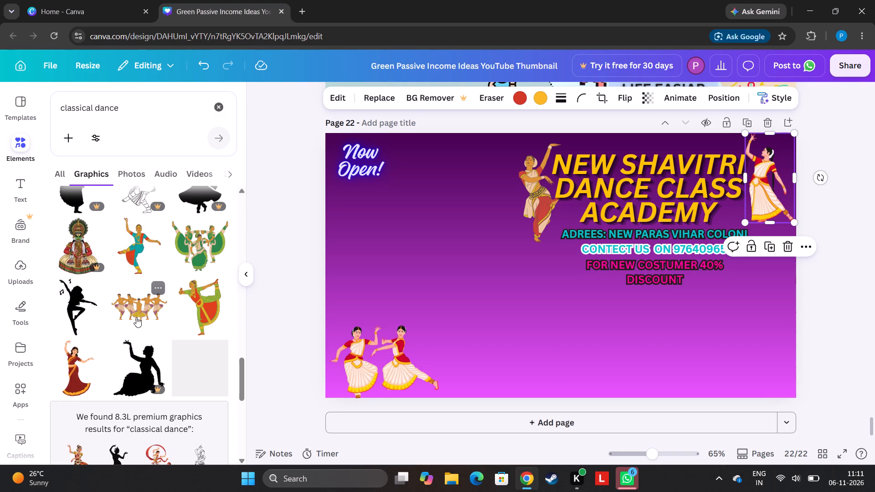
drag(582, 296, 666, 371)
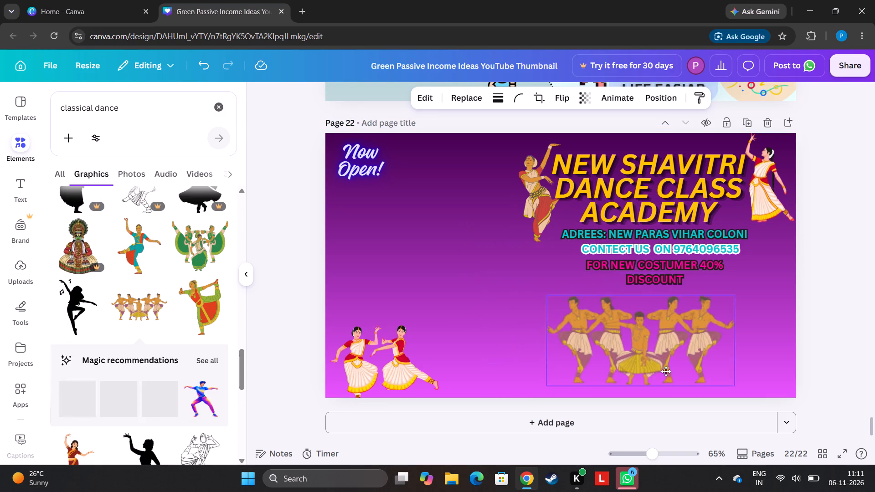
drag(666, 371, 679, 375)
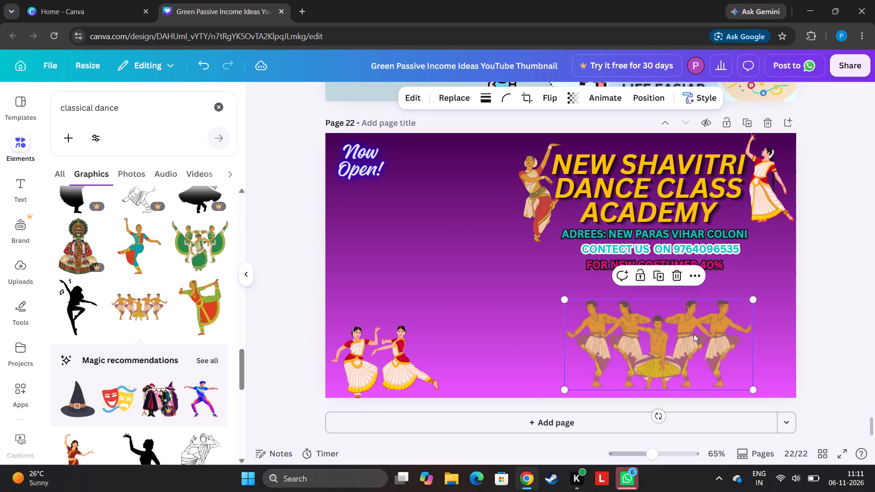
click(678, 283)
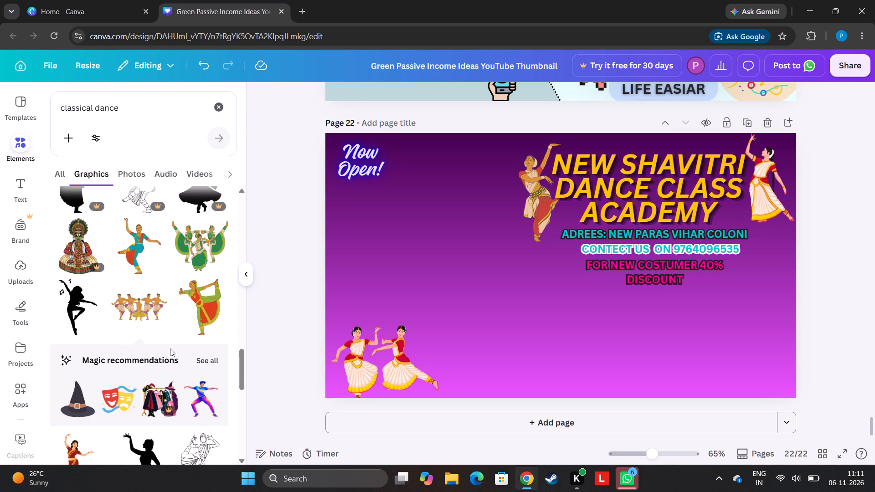
Add the black kneeling dancer silhouette with one arm raised from the classical dance graphics and place it at the page's bottom centre.
click(146, 450)
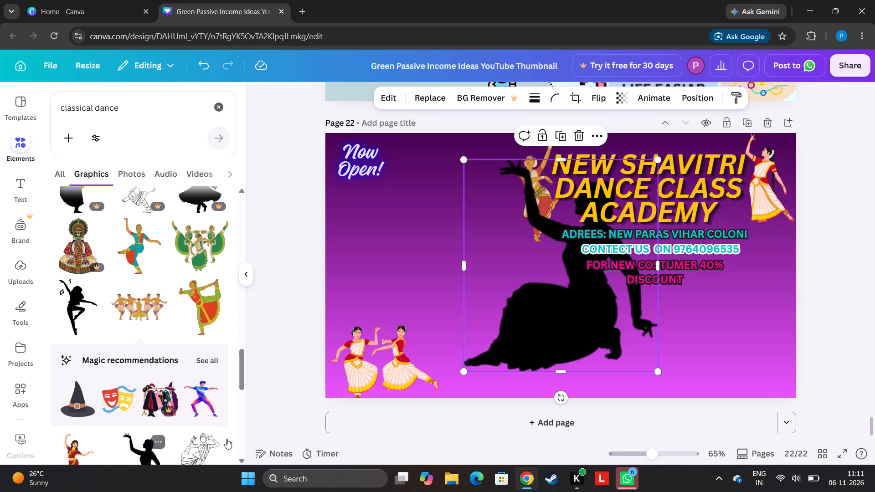
drag(565, 324, 506, 333)
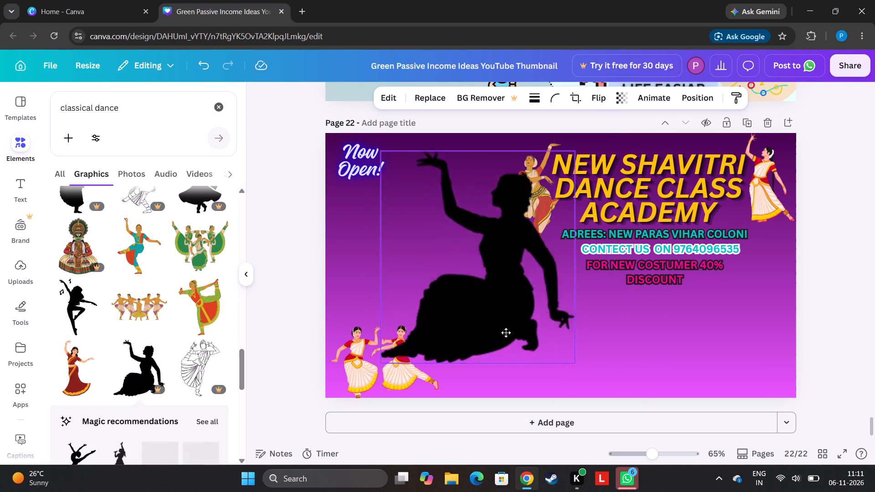
drag(506, 333, 596, 330)
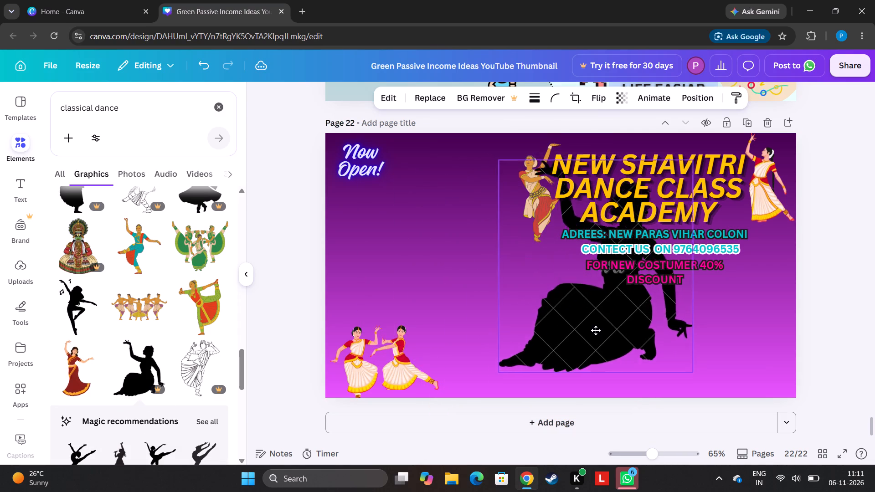
drag(596, 330, 544, 352)
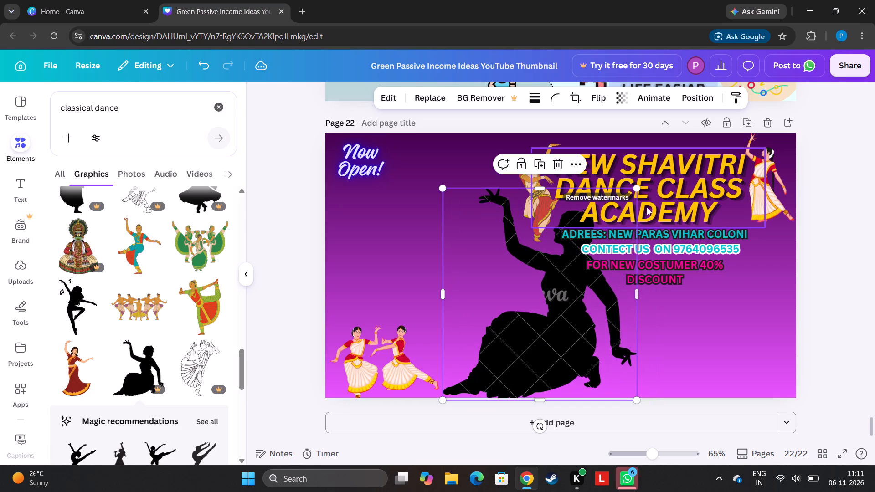
drag(633, 193, 616, 210)
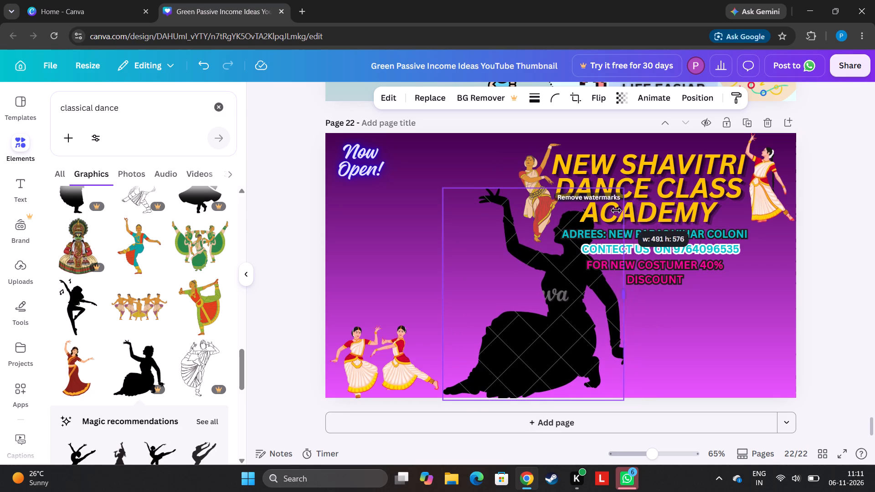
drag(616, 210, 631, 212)
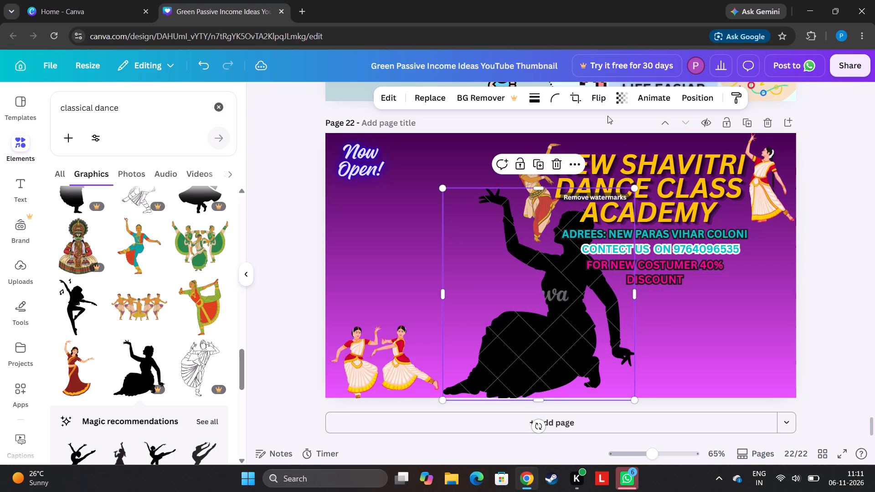
Set the dancer silhouette's transparency to 27.
click(617, 105)
drag(615, 142, 611, 143)
click(604, 143)
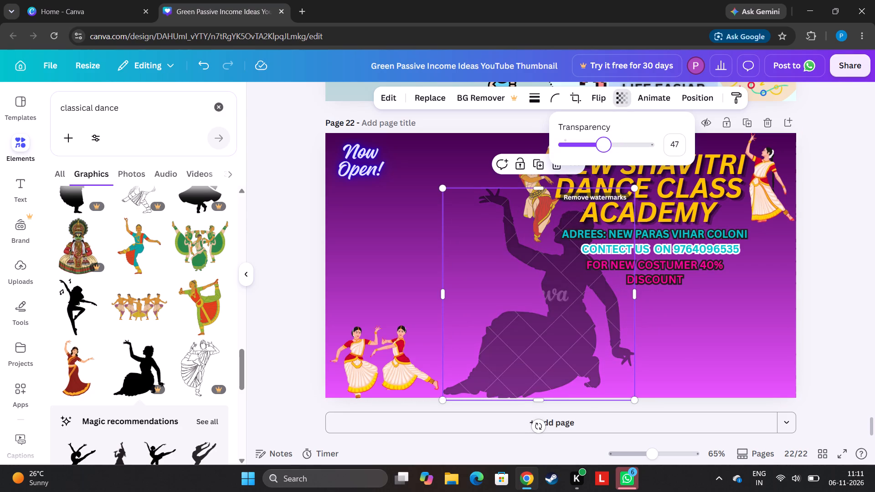
click(586, 144)
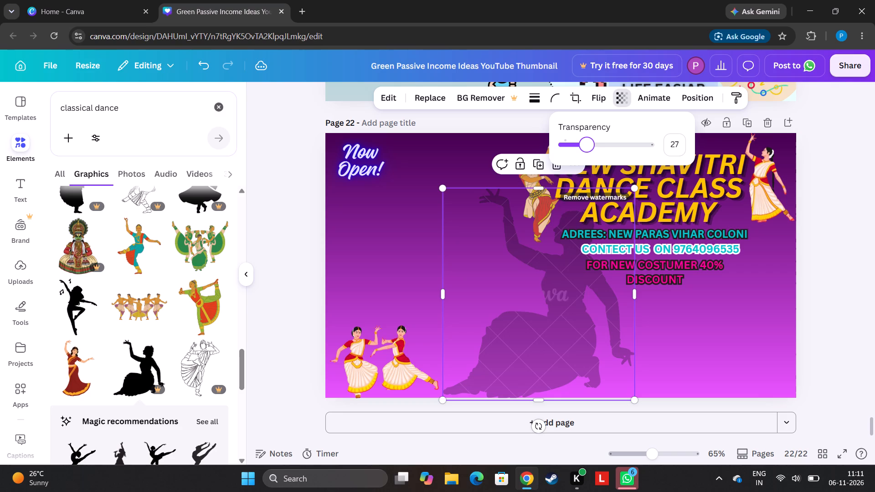
Shrink the faded dancer silhouette to about 318 by 340 and place it in the page's lower-right corner, clear of the contact line.
drag(556, 325, 621, 281)
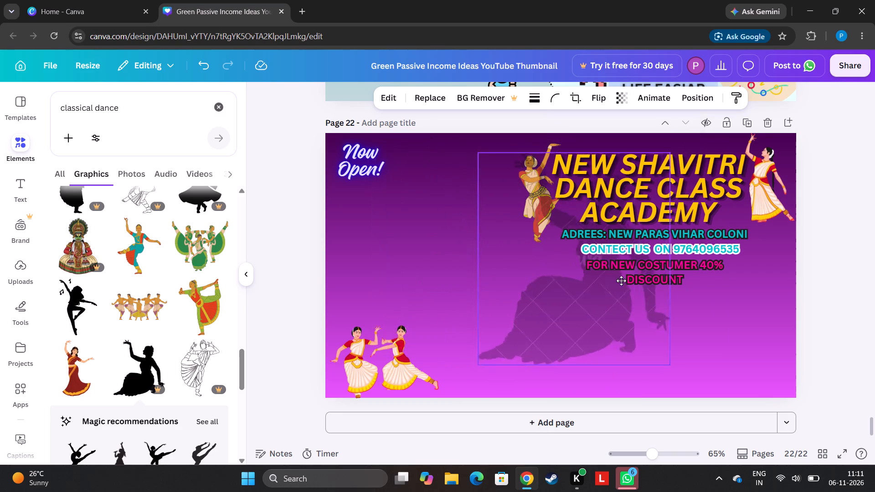
drag(621, 281, 718, 342)
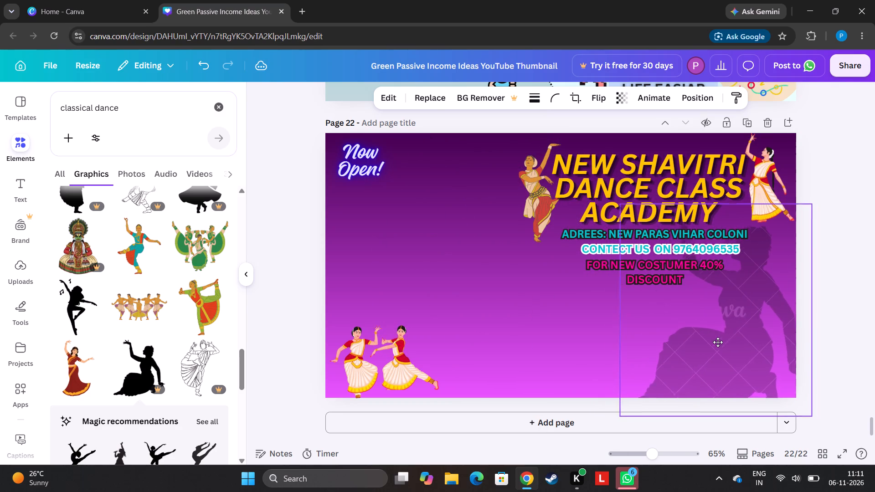
drag(718, 342, 593, 333)
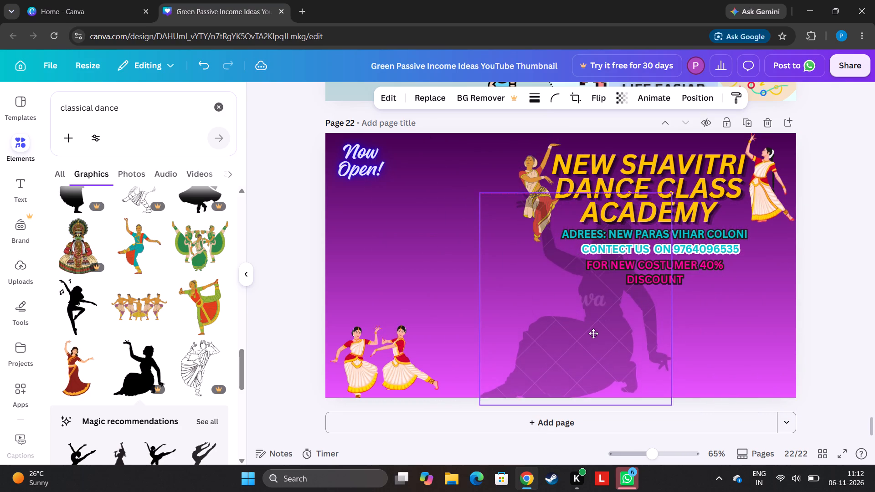
drag(593, 333, 583, 332)
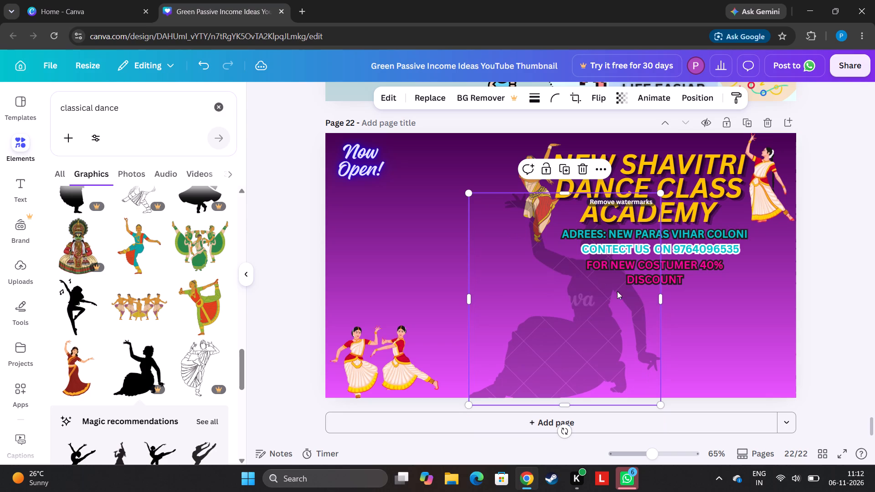
drag(662, 197, 620, 268)
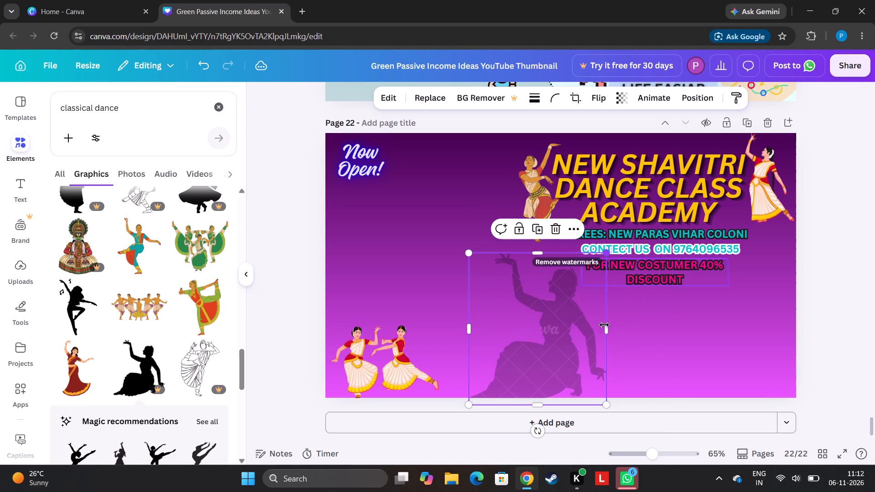
drag(578, 354, 759, 327)
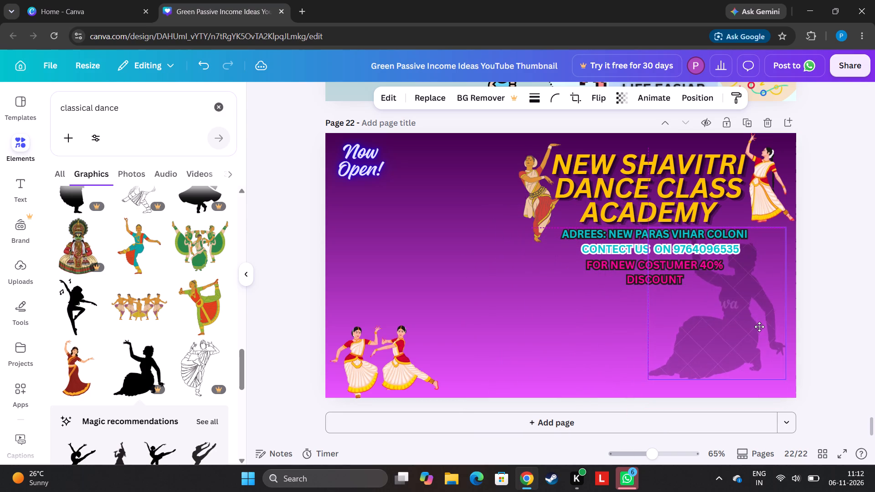
drag(759, 327, 768, 348)
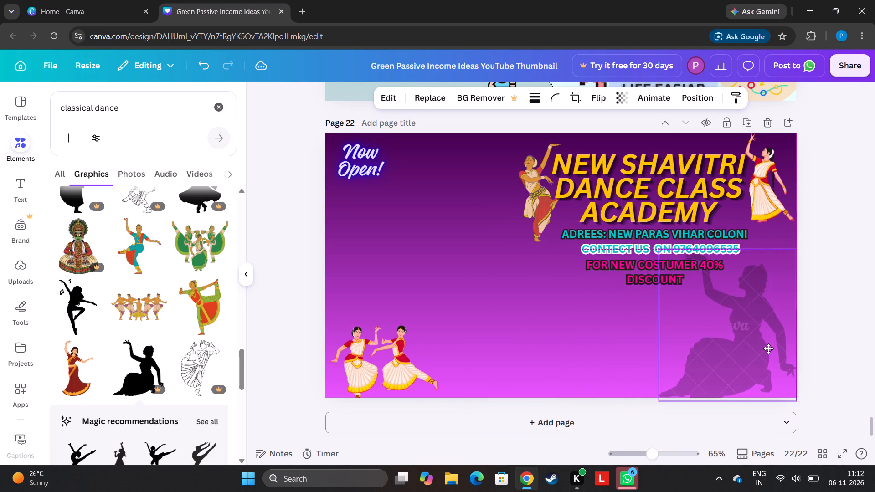
drag(768, 348, 762, 345)
drag(659, 243, 671, 263)
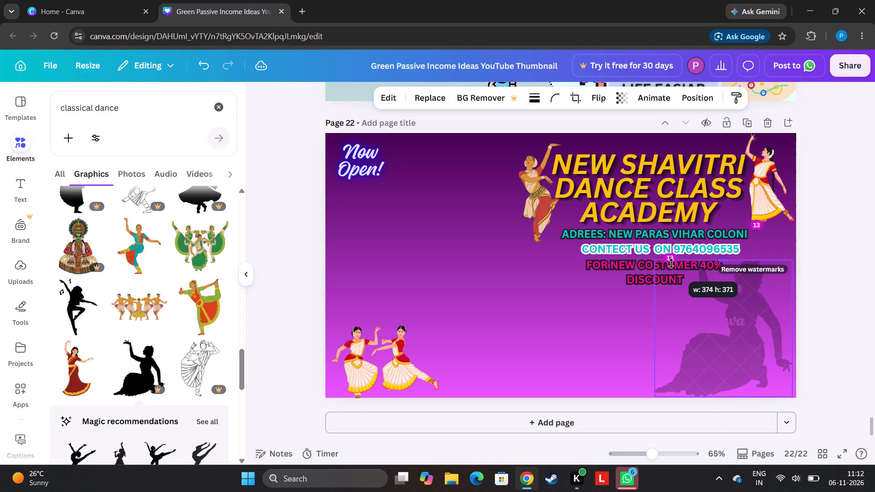
drag(671, 263, 681, 248)
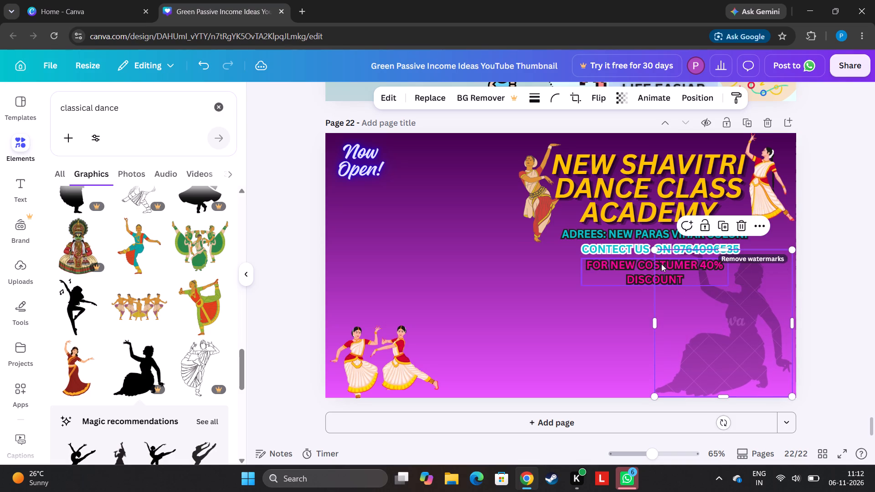
drag(657, 251, 669, 280)
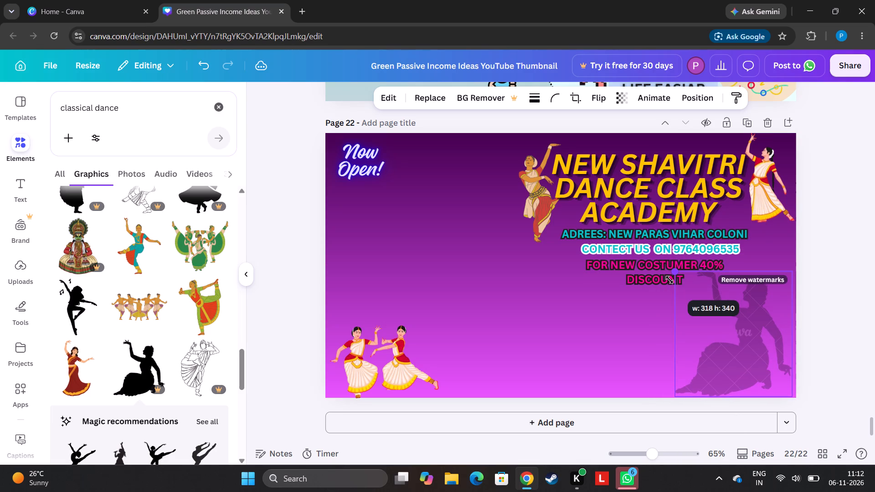
drag(669, 280, 671, 283)
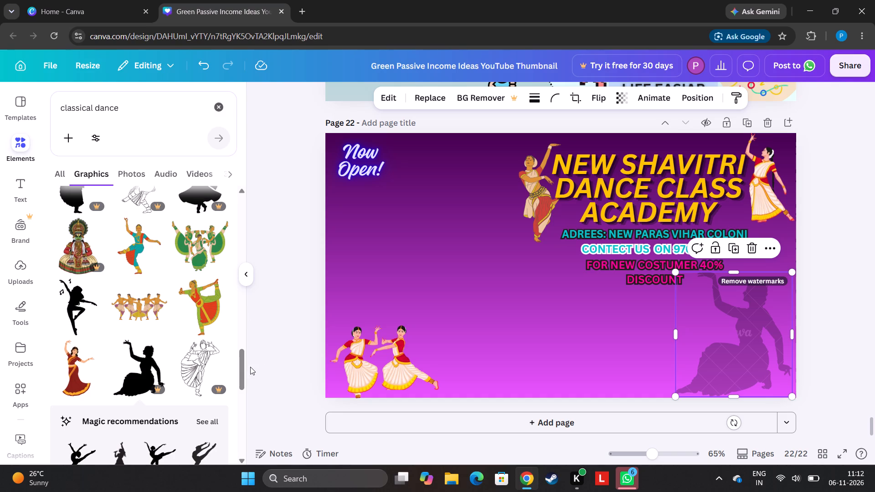
Add the teal, yellow and pink dancing group graphic, shrink it and place it below the discount text, beside the faded silhouette.
drag(244, 364, 234, 395)
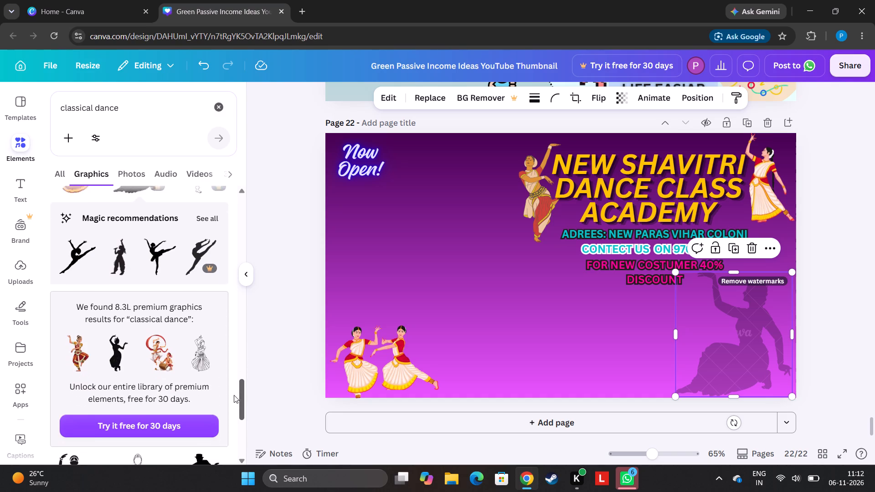
drag(234, 395, 232, 431)
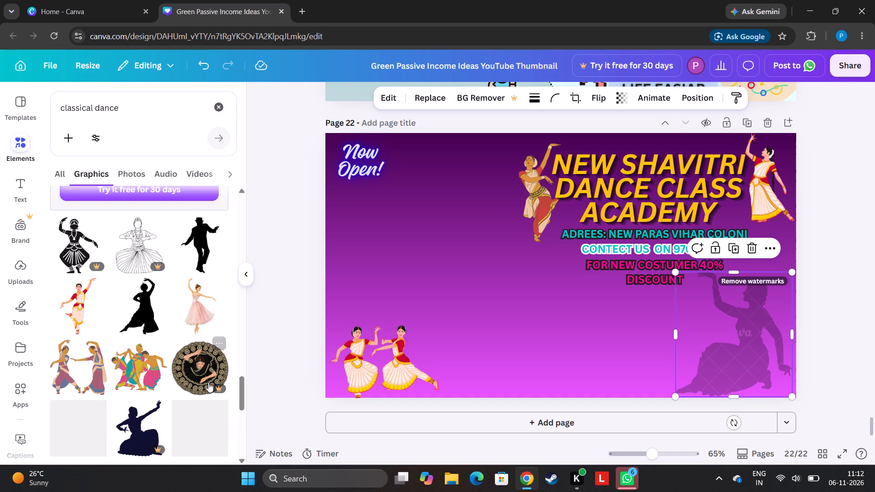
click(143, 359)
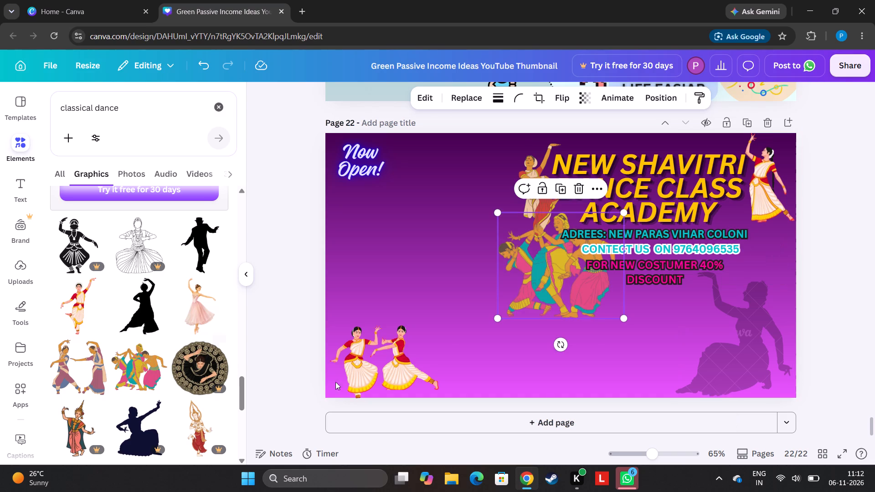
drag(564, 272, 465, 191)
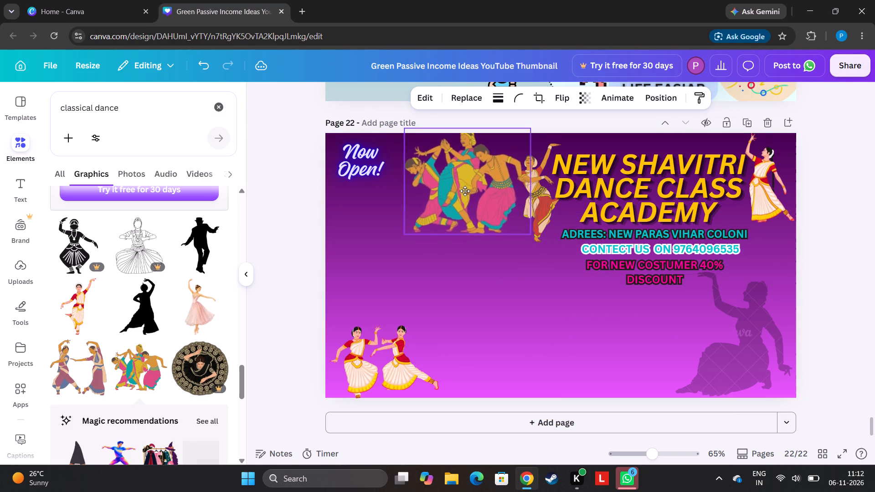
drag(465, 191, 598, 360)
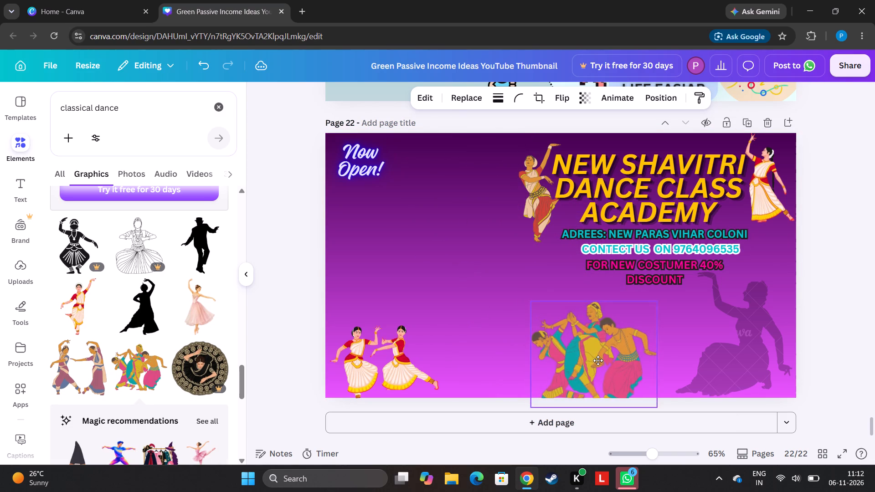
drag(598, 360, 632, 350)
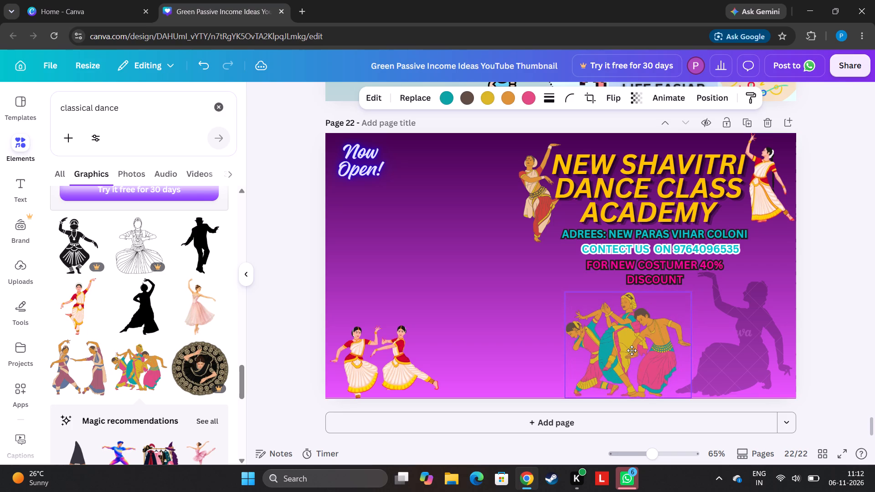
drag(632, 350, 619, 343)
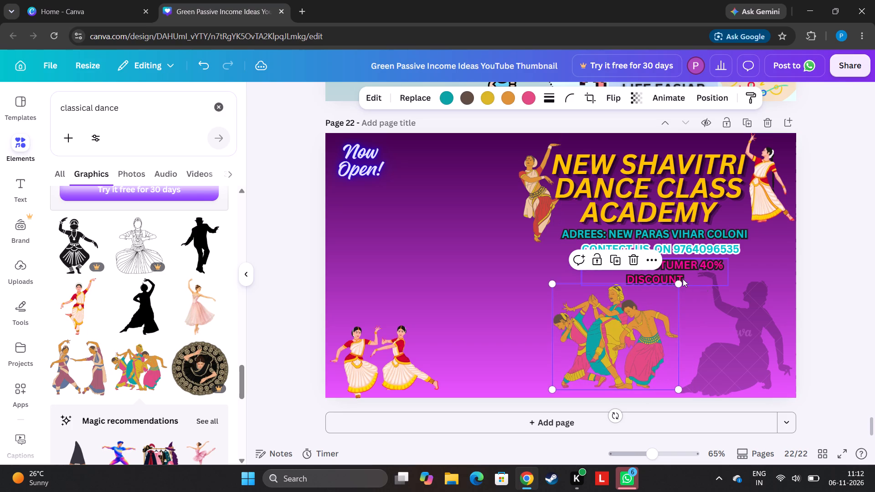
drag(676, 283, 652, 314)
drag(596, 351, 607, 360)
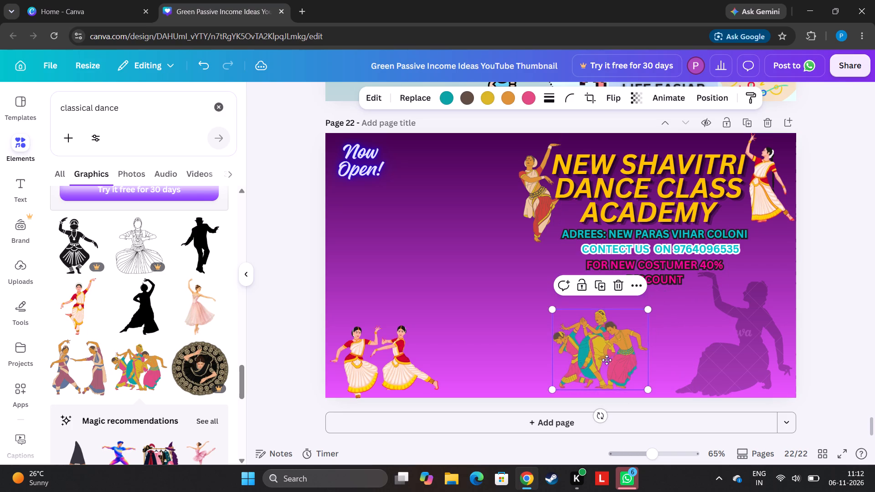
drag(607, 360, 640, 360)
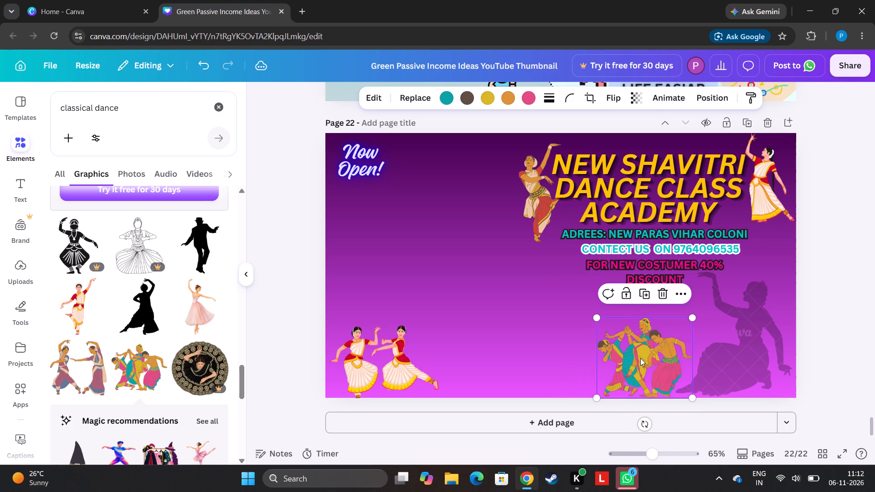
drag(640, 358, 666, 345)
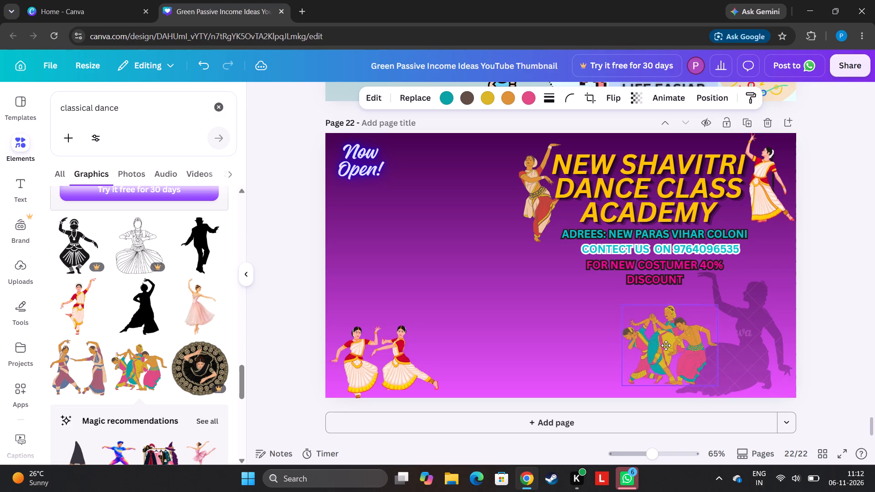
drag(666, 345, 631, 353)
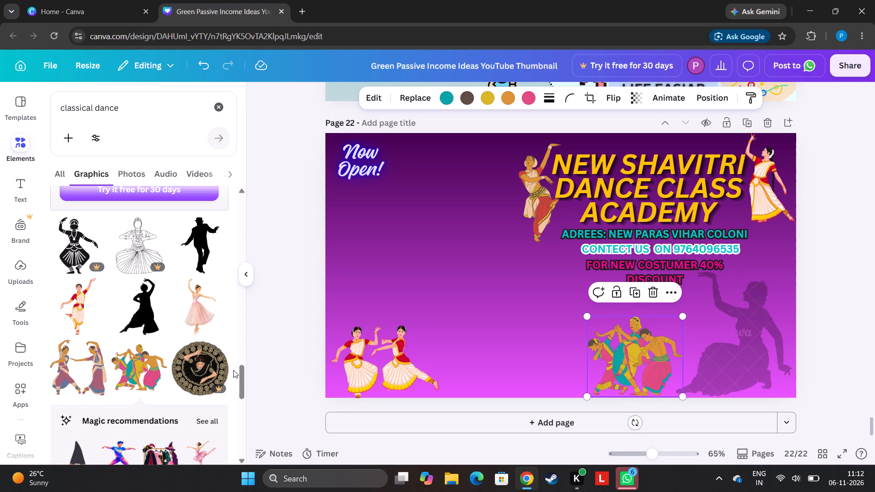
Clear the classical dance search and add a rounded square from the basic shapes to page 22.
drag(240, 387, 247, 304)
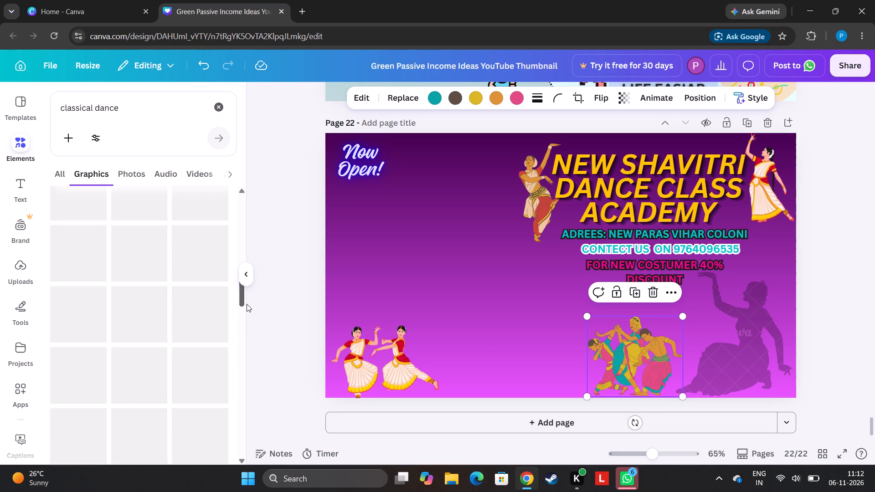
drag(247, 304, 248, 335)
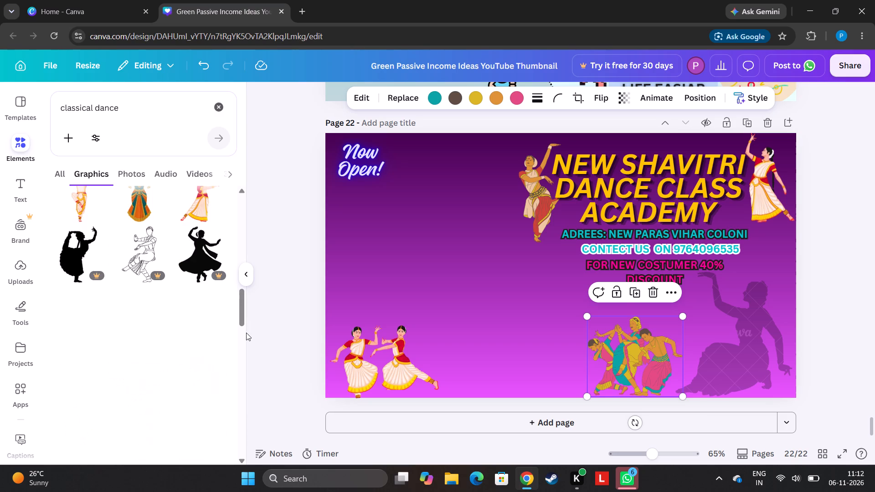
click(223, 106)
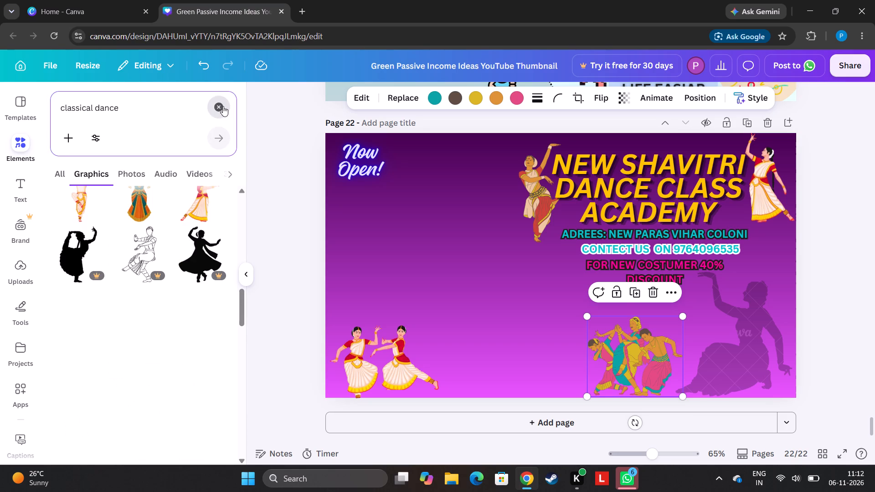
click(270, 200)
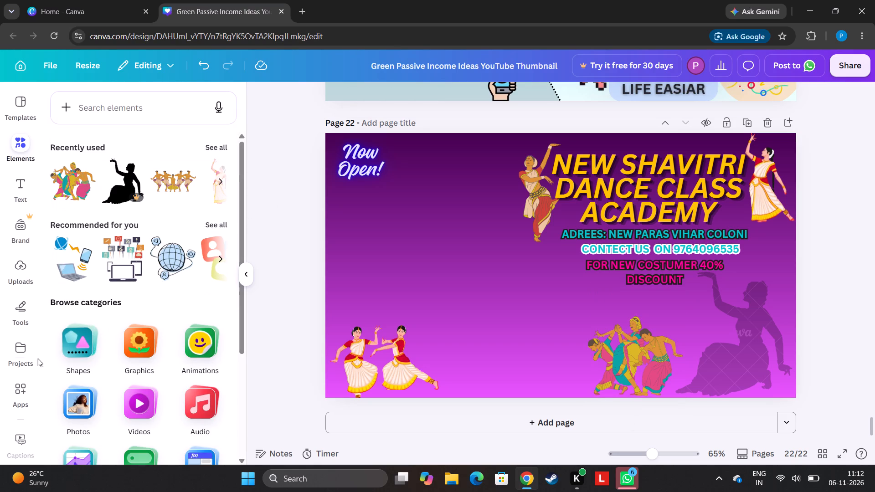
click(72, 358)
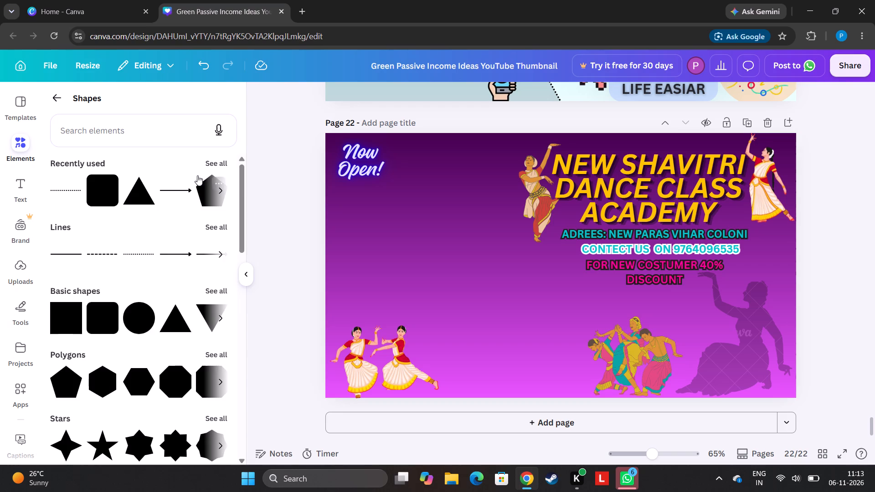
click(108, 328)
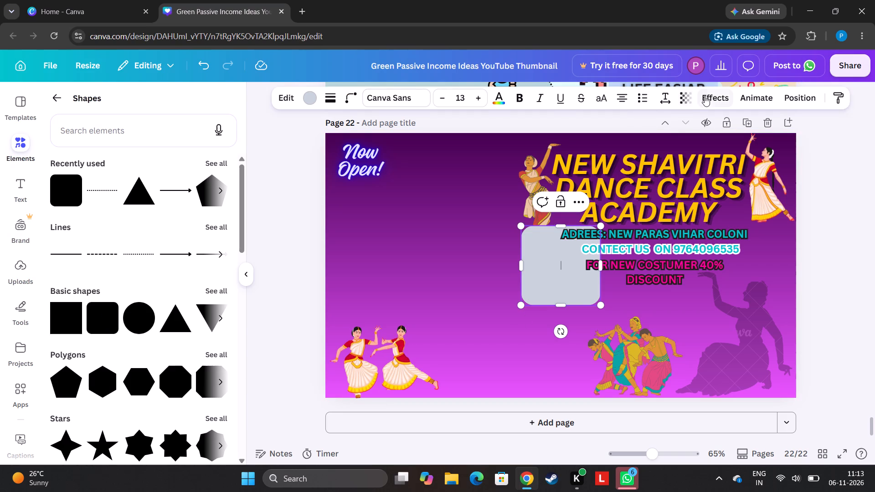
Set the rounded square's transparency to 50.
click(683, 103)
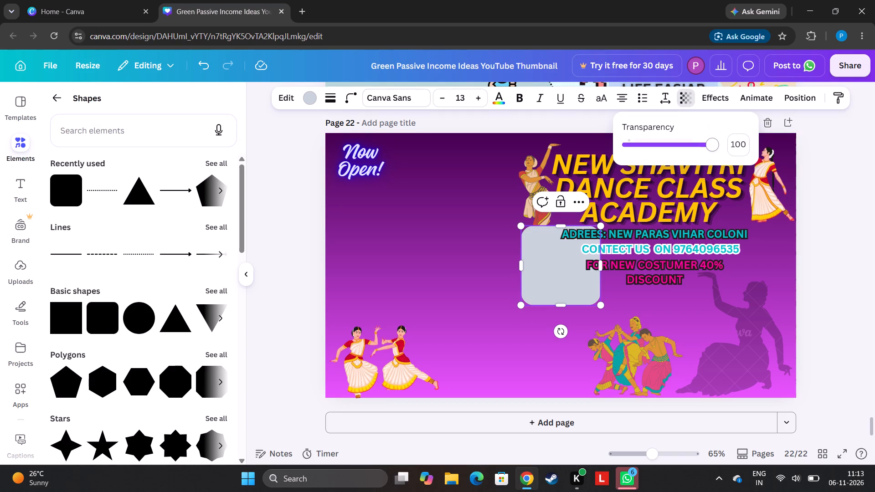
drag(715, 154, 674, 167)
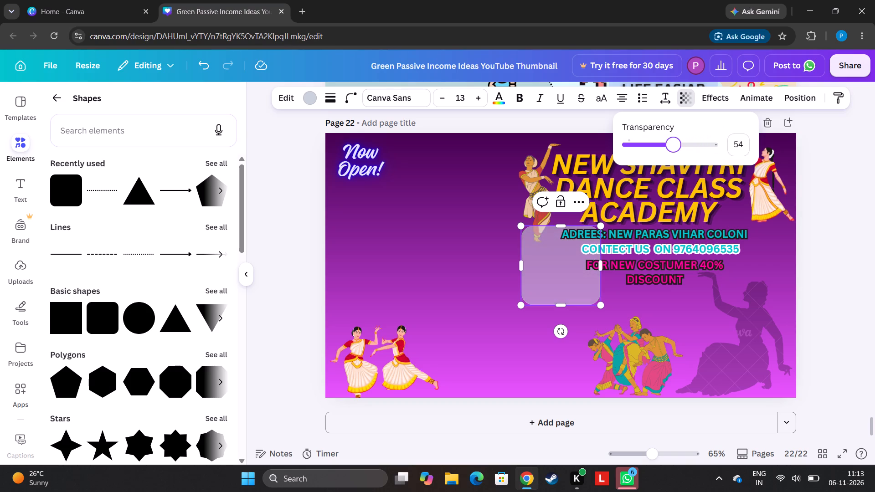
drag(674, 167, 670, 168)
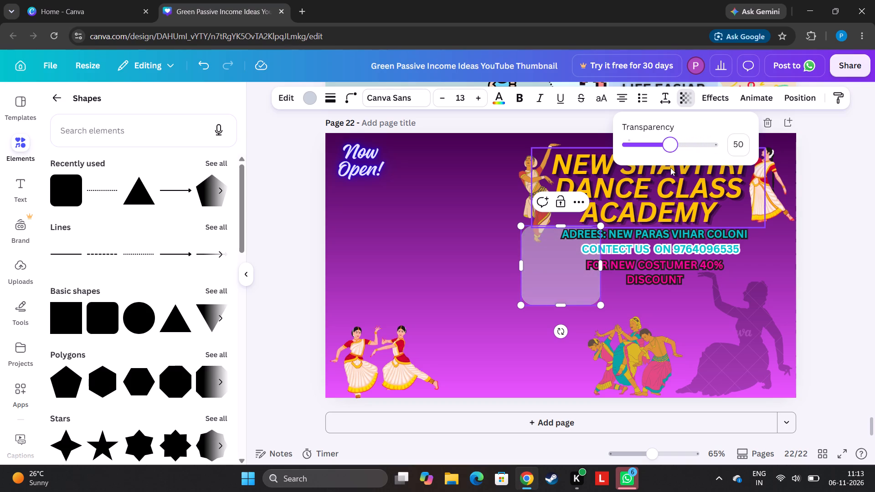
click(826, 173)
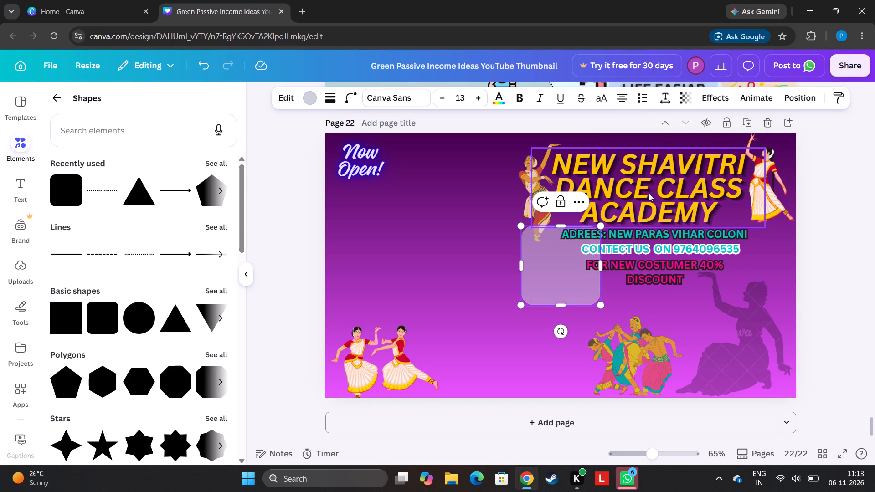
click(305, 272)
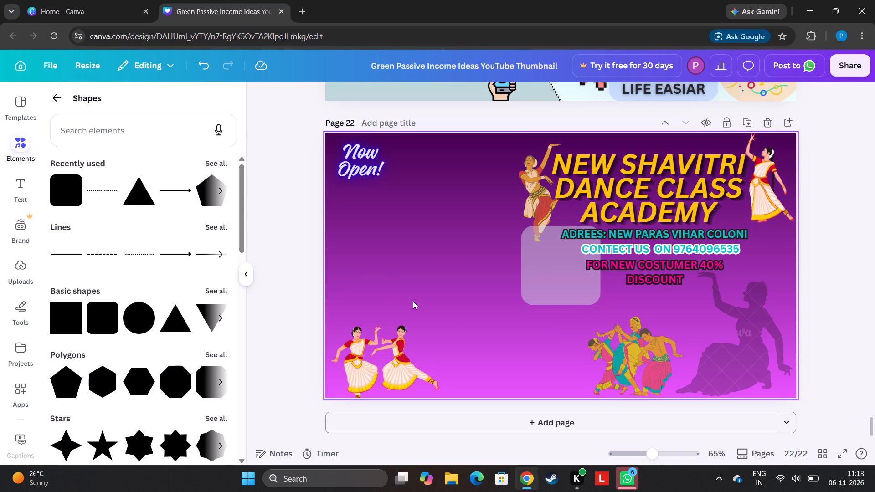
Move the translucent rounded square up onto the first part of the yellow academy heading.
drag(552, 290, 610, 213)
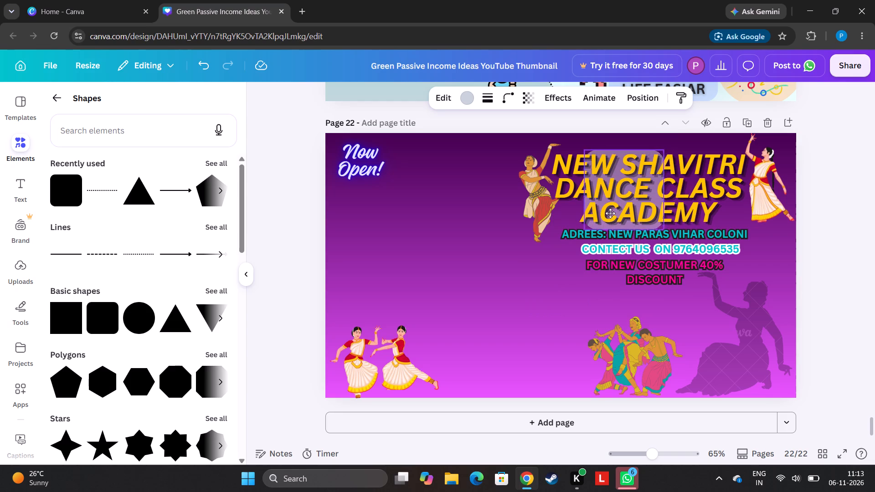
drag(610, 213, 579, 215)
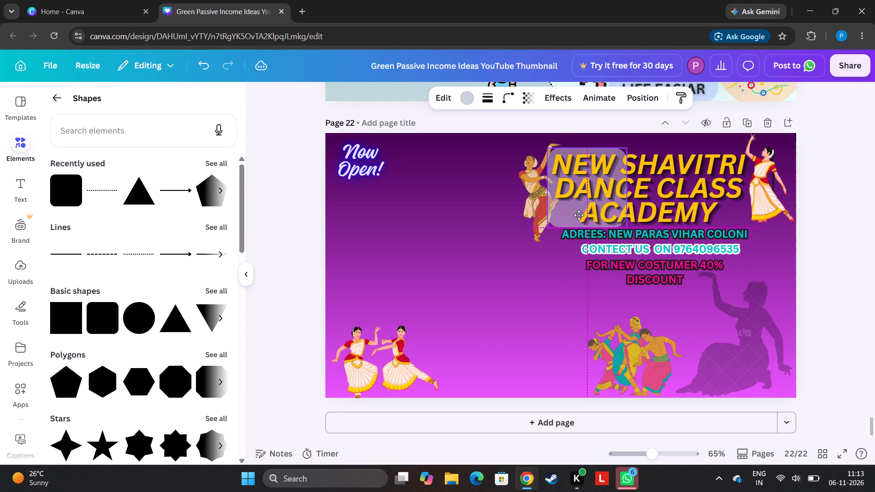
drag(579, 215, 584, 215)
Enlarge the dancer to the left of the yellow heading and move it further left, up to the page's top edge.
click(534, 200)
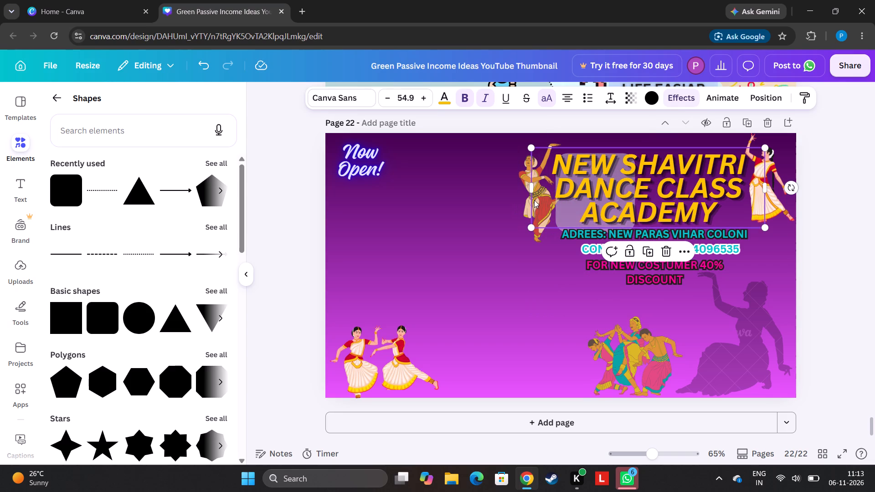
drag(536, 233, 533, 241)
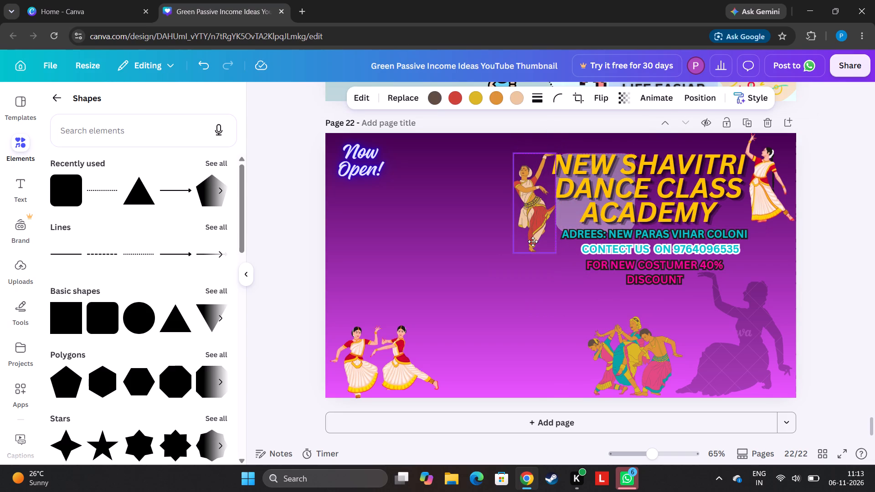
drag(533, 241, 528, 233)
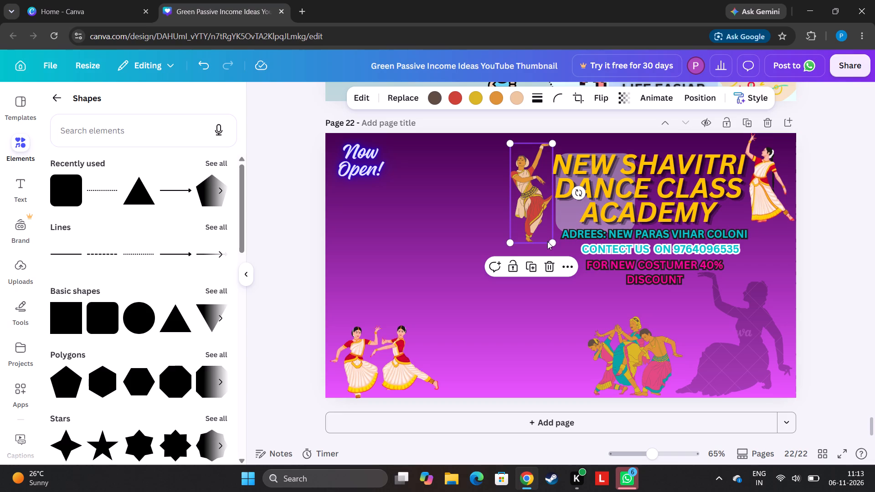
drag(550, 241, 566, 261)
drag(538, 241, 535, 235)
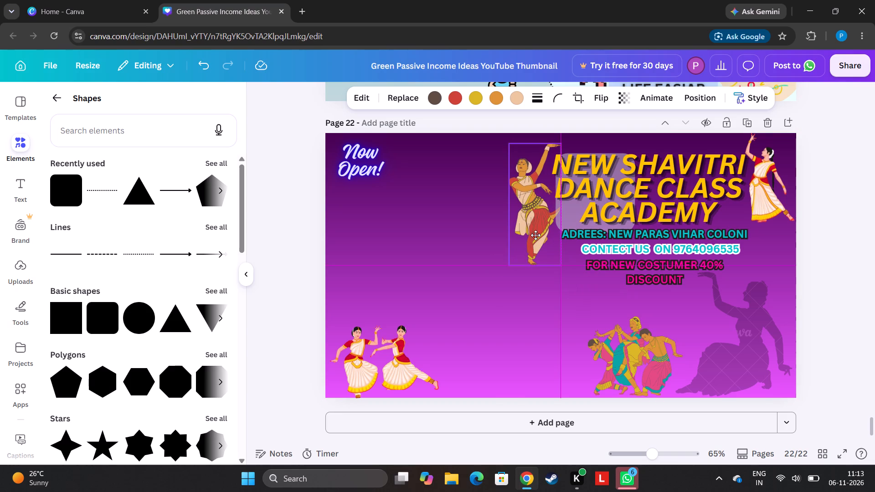
drag(535, 235, 518, 229)
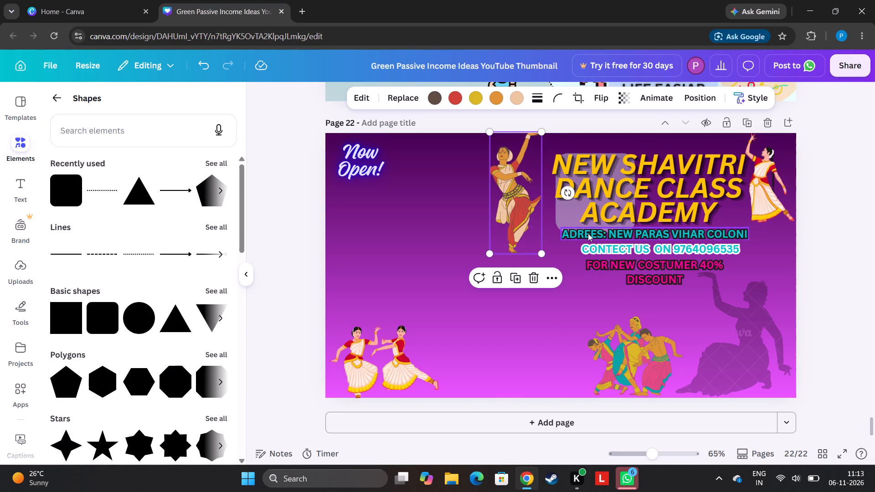
Enlarge the red and white dancer in the page's top-right corner to about 141 by 257.
click(777, 217)
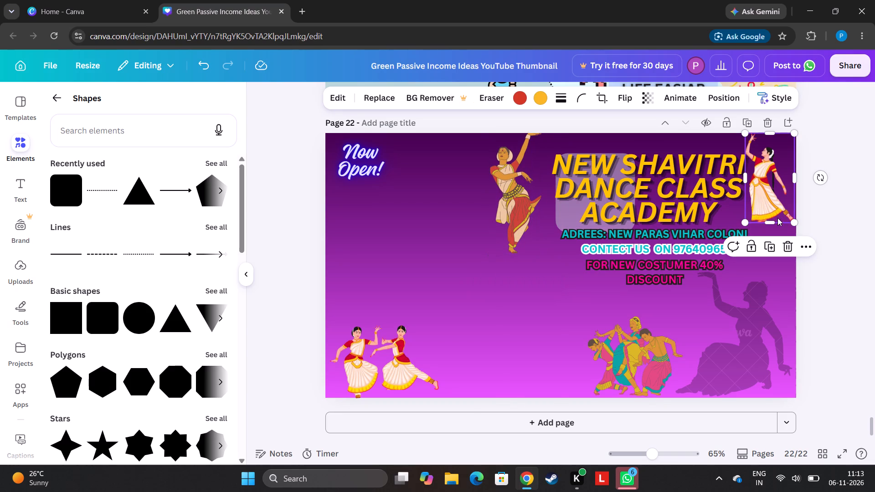
drag(749, 223, 749, 231)
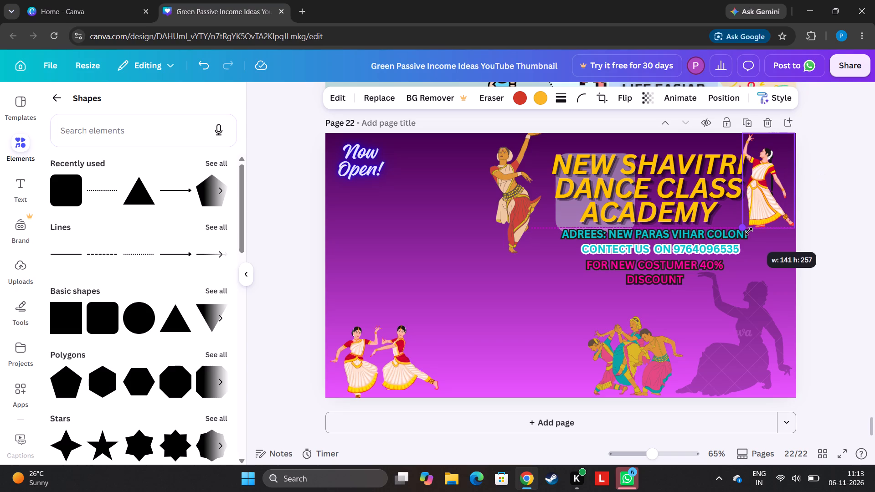
drag(749, 231, 749, 233)
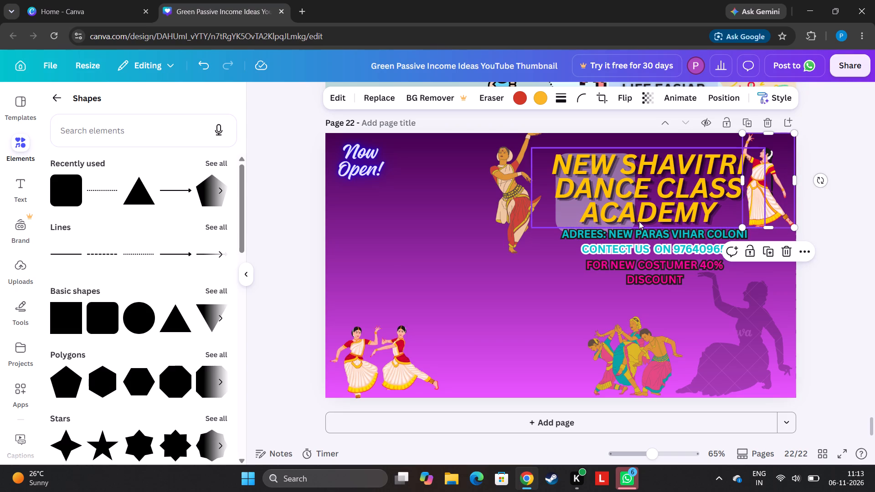
Shrink the dancer to the left of the heading slightly, keeping it at the page's top edge.
click(525, 220)
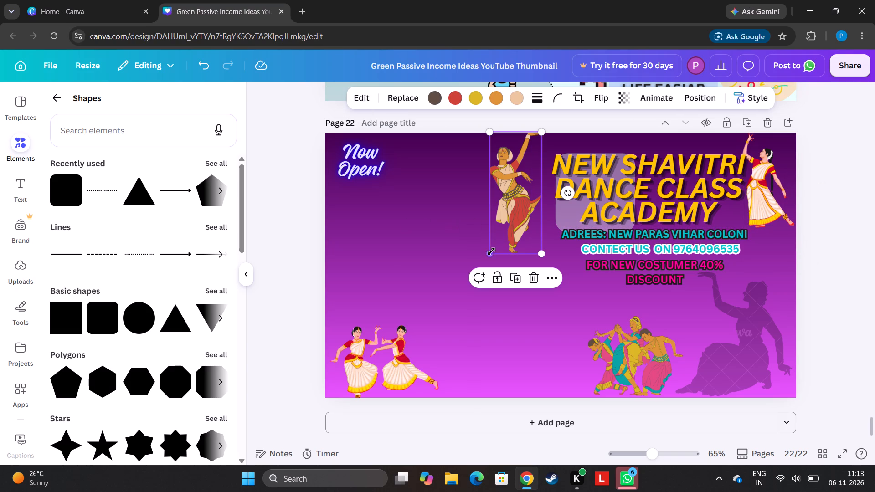
drag(491, 252, 498, 246)
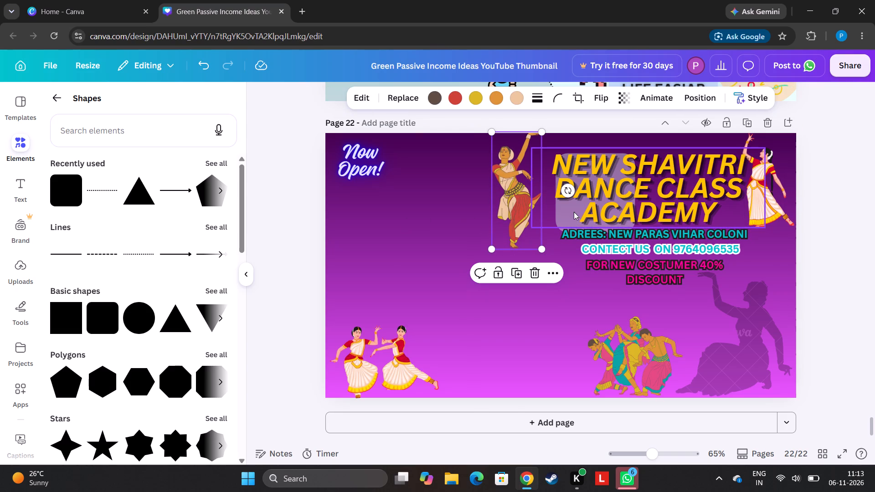
Move the yellow academy heading slightly up and to the right, clear of the address line.
drag(558, 224, 558, 225)
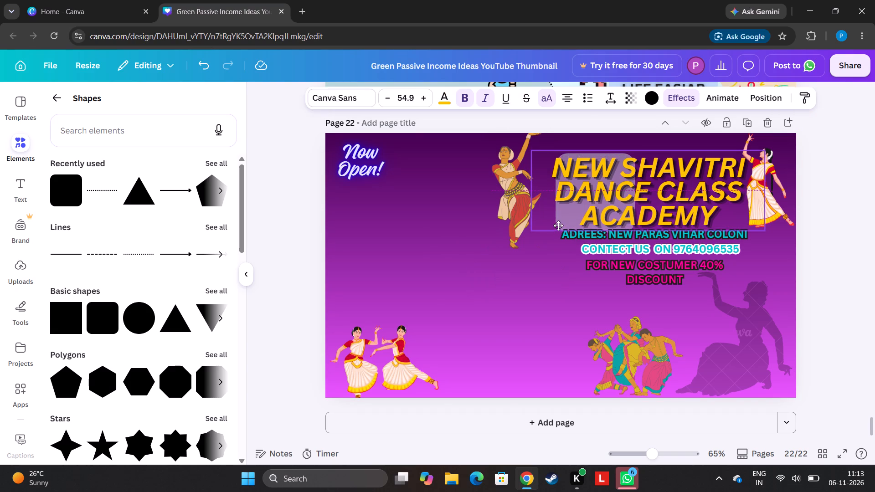
drag(558, 225, 564, 217)
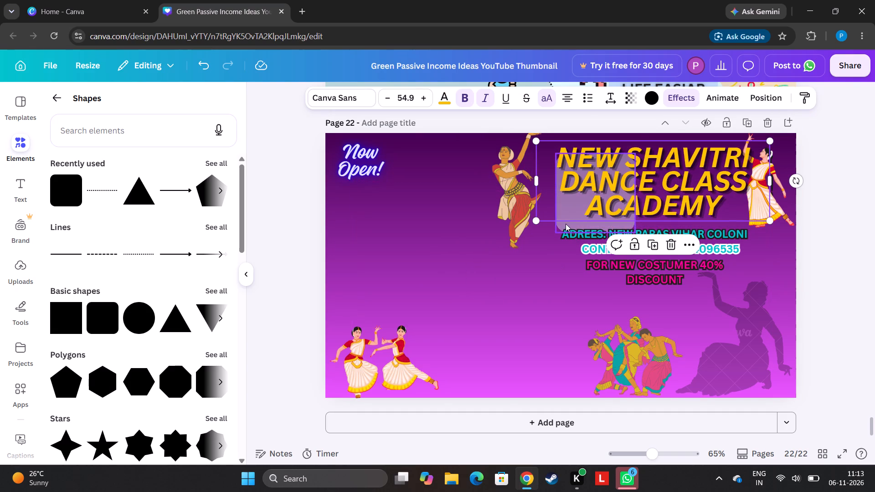
Stretch the translucent rounded square into a wide rectangle and position it behind the academy heading, between the two upper dancers.
click(585, 222)
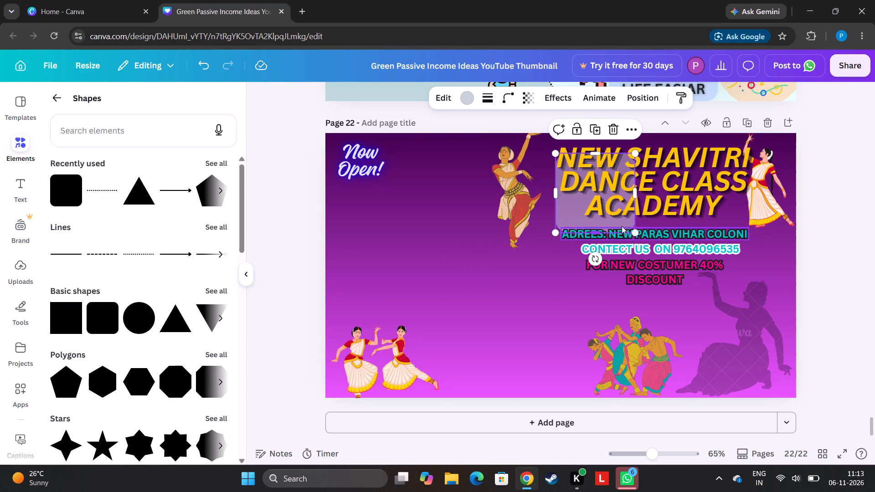
drag(633, 200, 739, 184)
drag(682, 182, 675, 192)
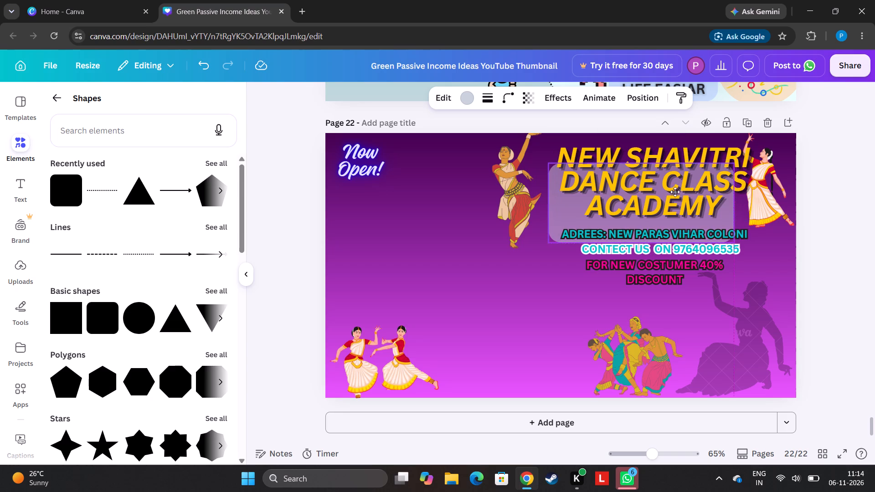
drag(675, 192, 680, 173)
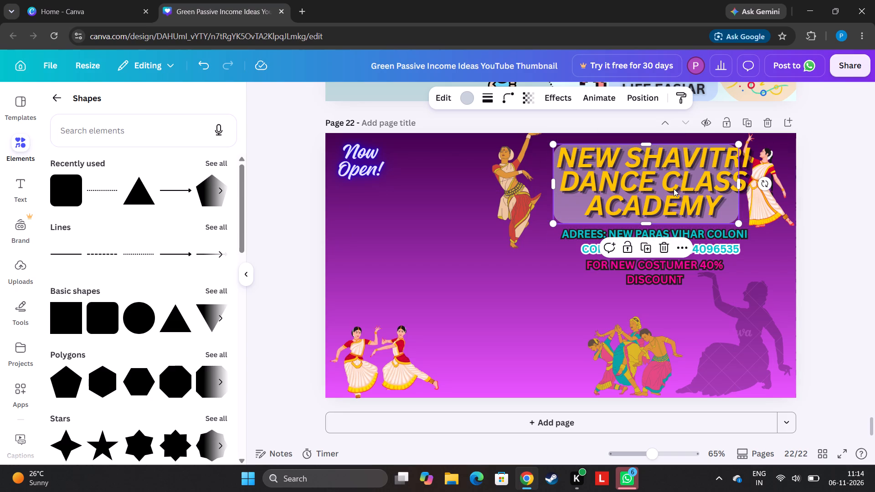
drag(674, 190, 662, 186)
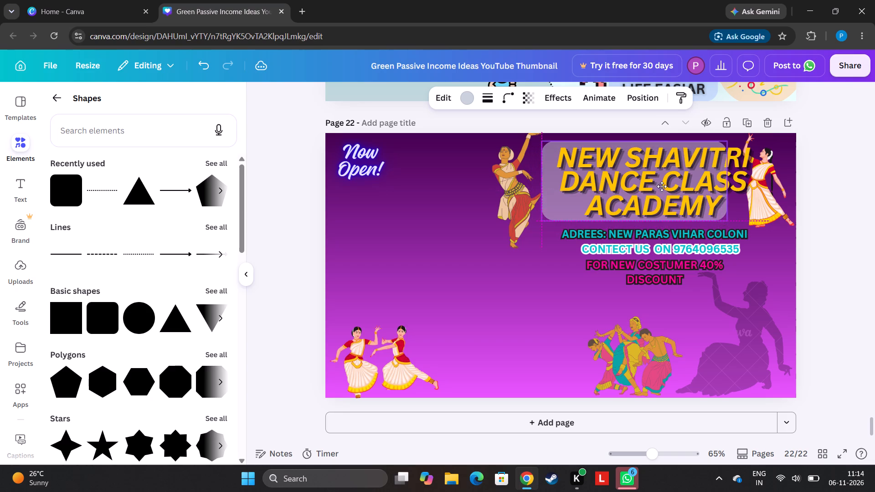
drag(662, 186, 665, 192)
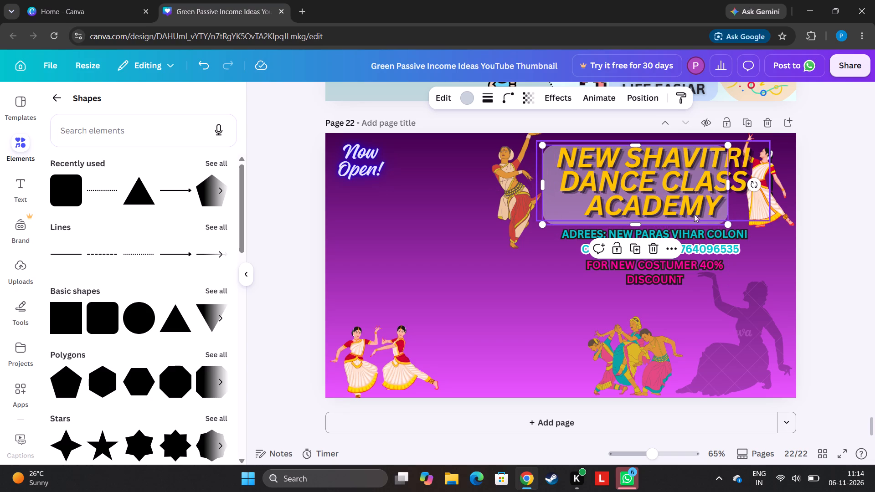
drag(725, 185, 732, 185)
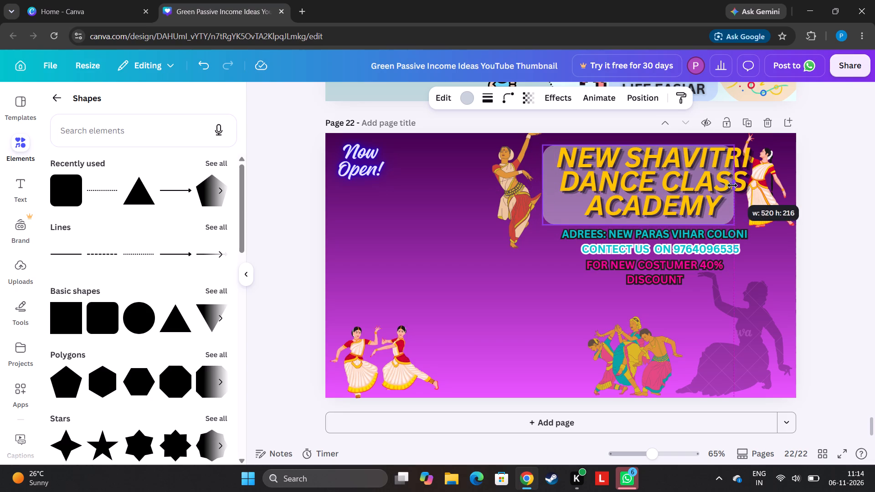
drag(732, 185, 738, 185)
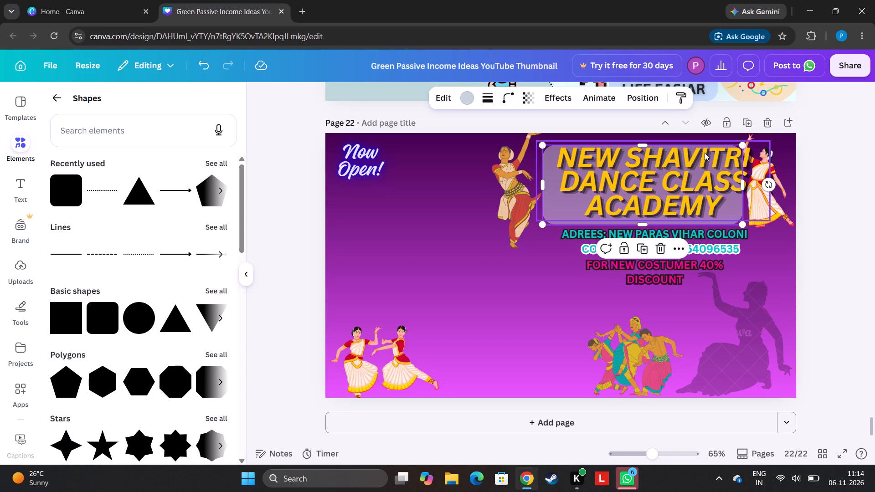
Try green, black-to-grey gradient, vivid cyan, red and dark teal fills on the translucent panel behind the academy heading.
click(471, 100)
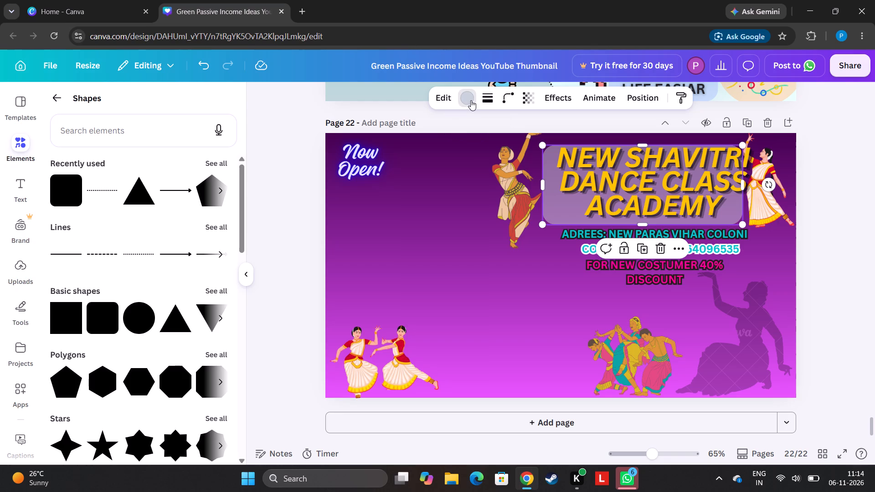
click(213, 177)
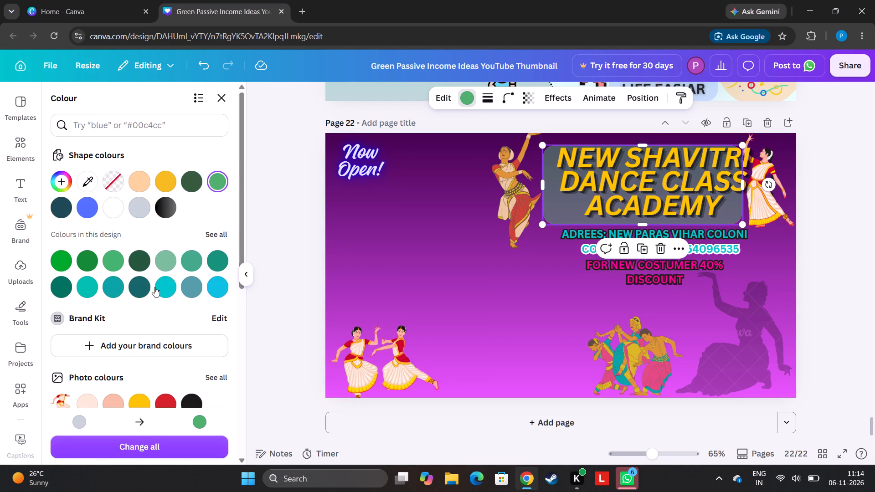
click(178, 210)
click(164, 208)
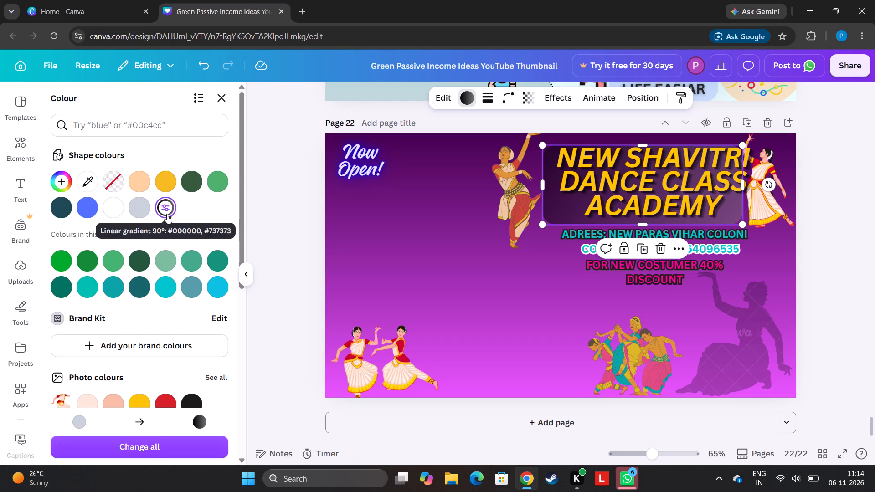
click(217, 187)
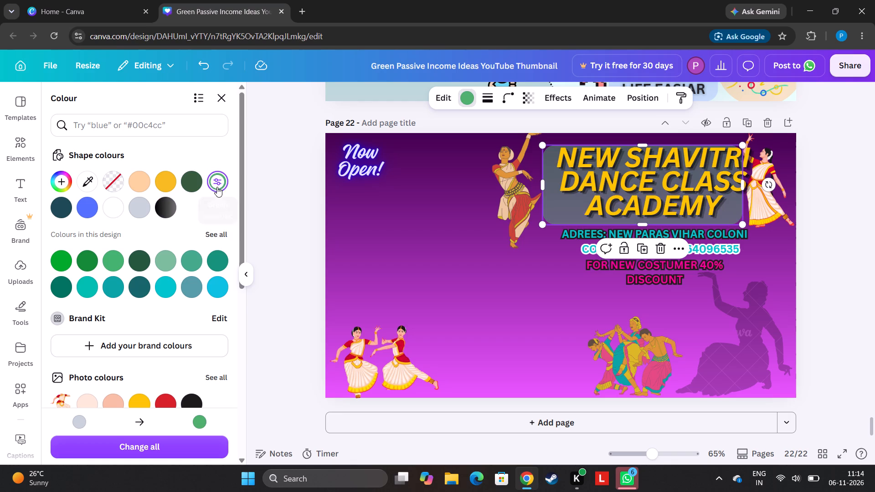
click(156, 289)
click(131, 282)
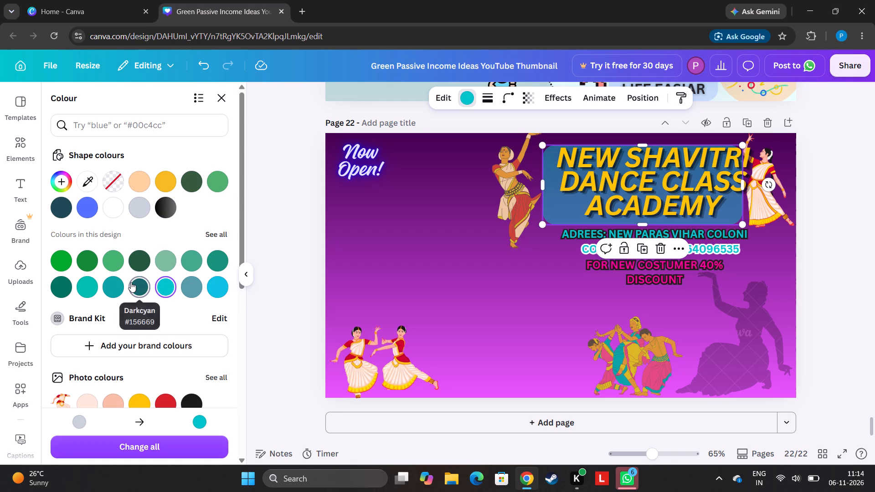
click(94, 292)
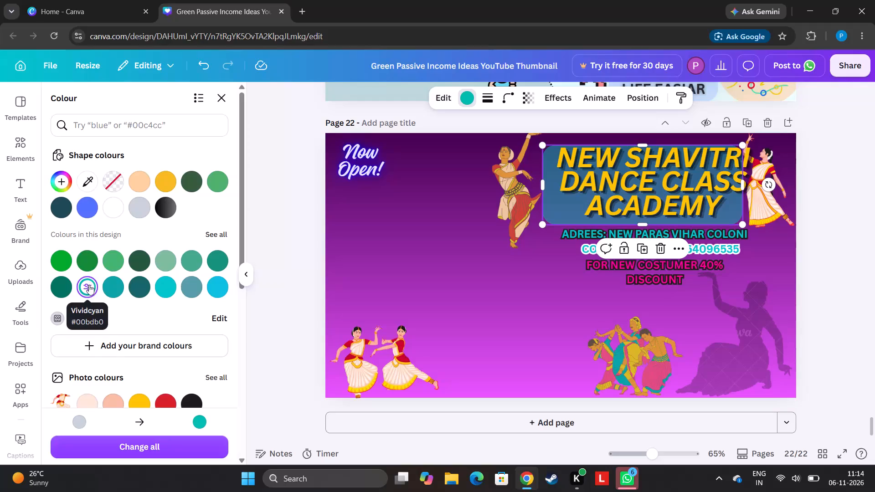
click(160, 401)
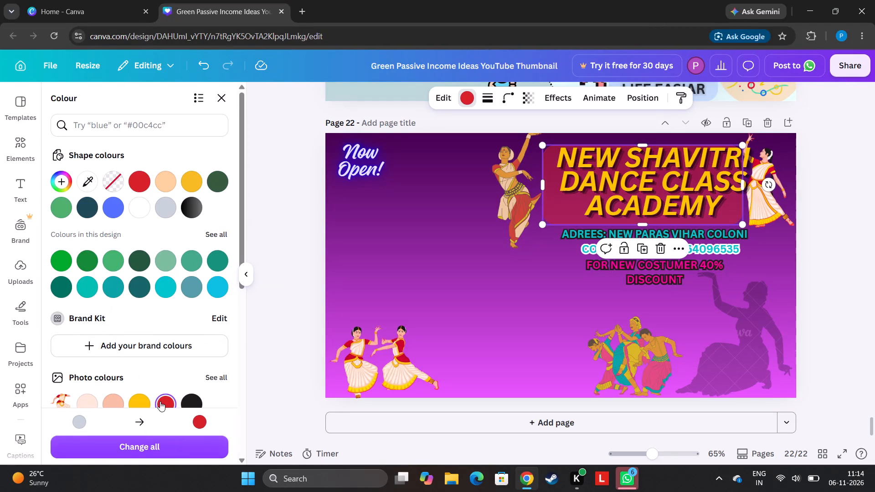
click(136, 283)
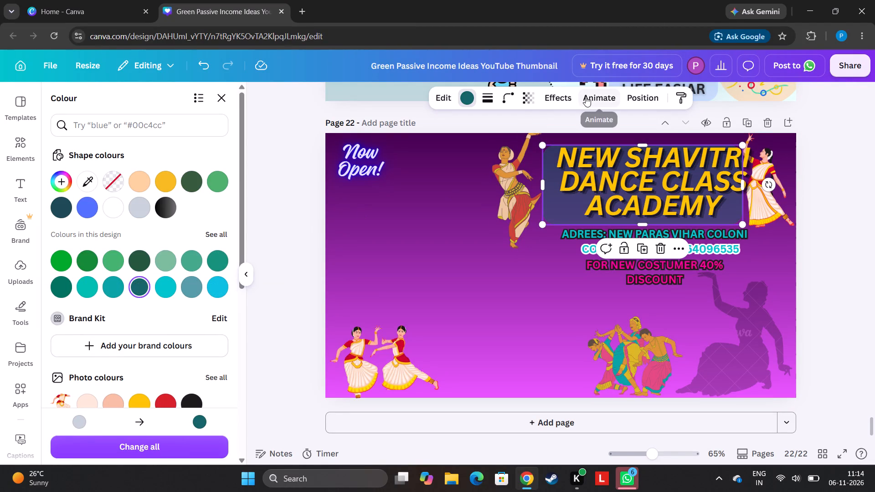
Set the transparency of the panel behind the heading to 41.
click(526, 97)
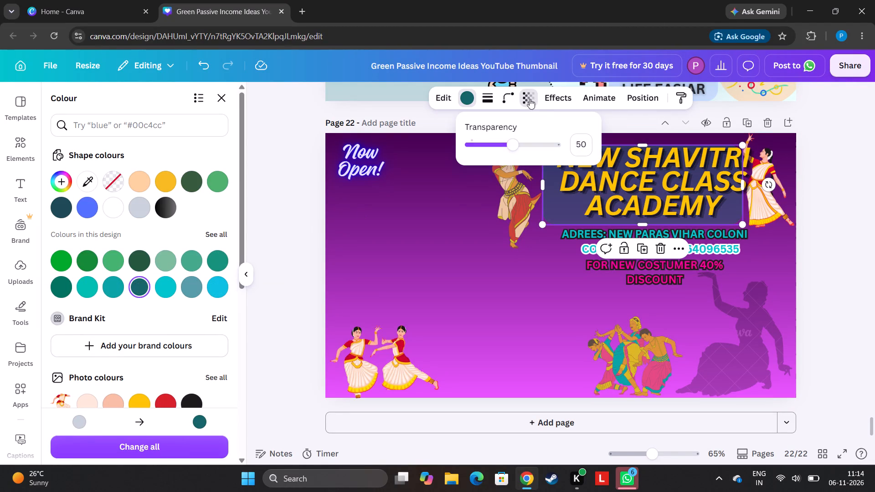
drag(516, 147, 486, 156)
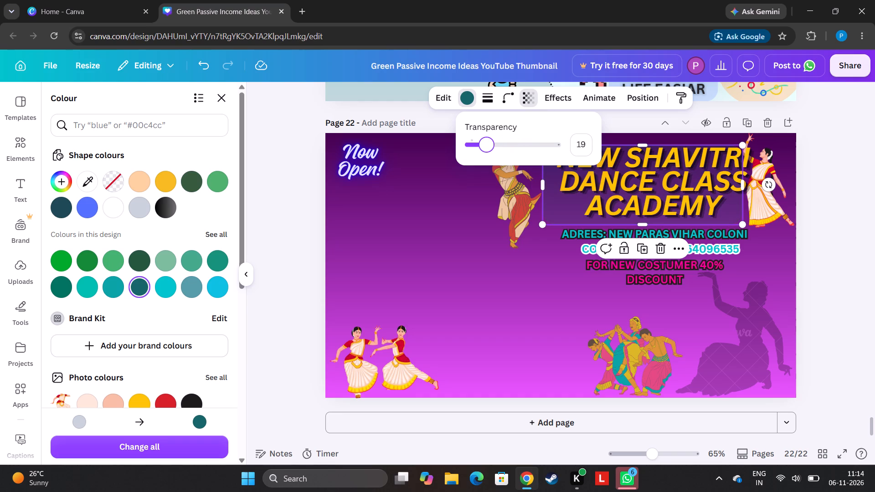
drag(486, 156, 505, 151)
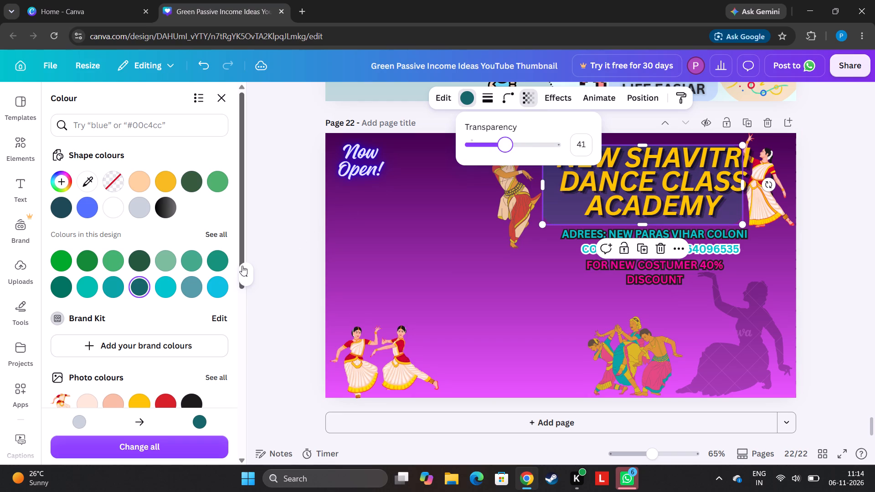
Change the heading panel's fill colour to white.
click(216, 289)
click(220, 259)
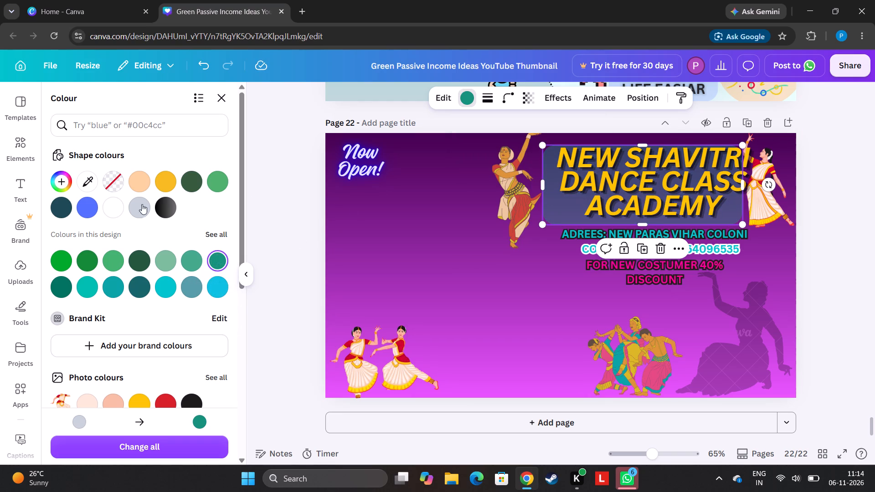
click(113, 213)
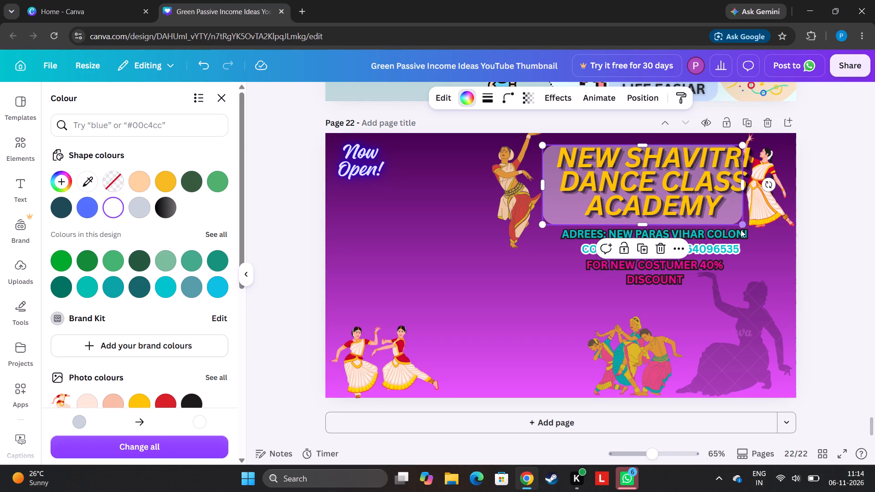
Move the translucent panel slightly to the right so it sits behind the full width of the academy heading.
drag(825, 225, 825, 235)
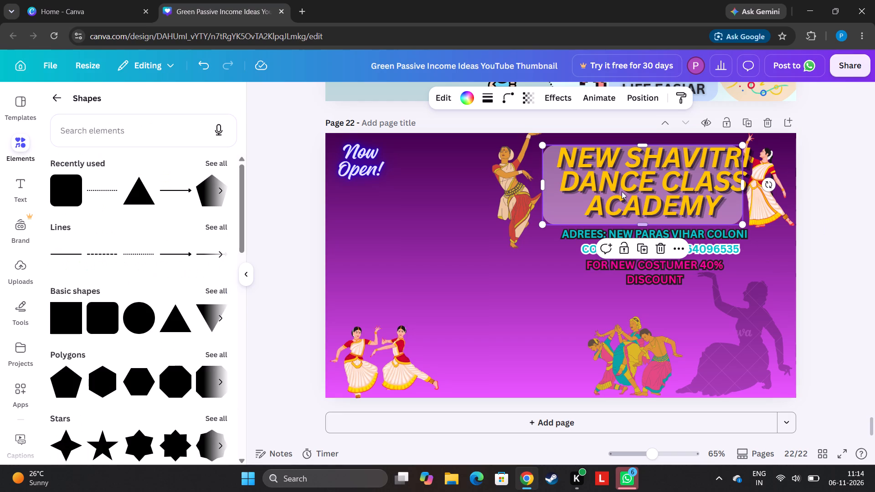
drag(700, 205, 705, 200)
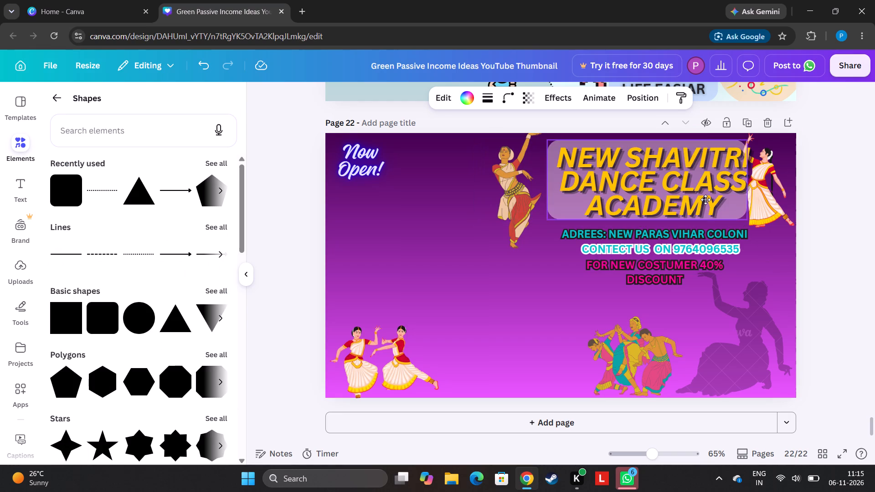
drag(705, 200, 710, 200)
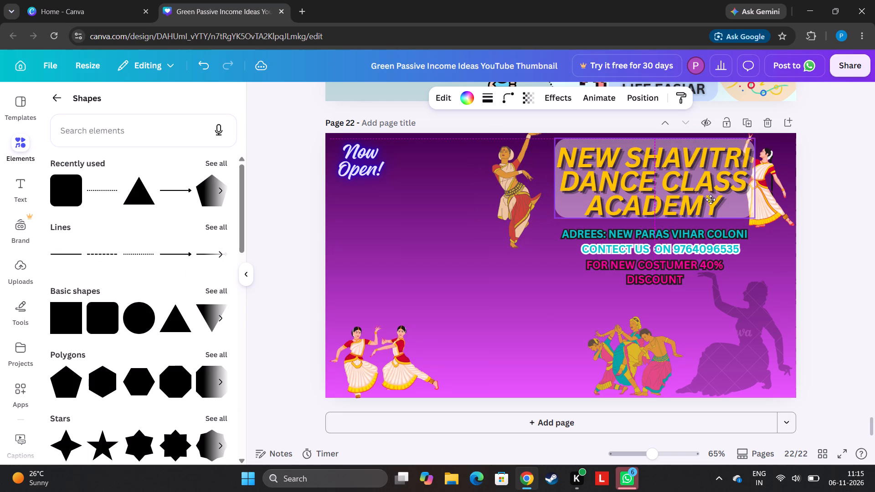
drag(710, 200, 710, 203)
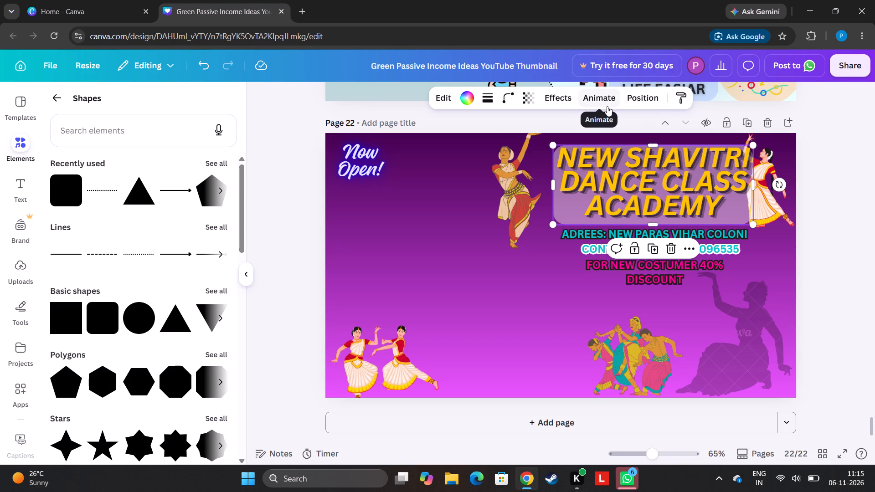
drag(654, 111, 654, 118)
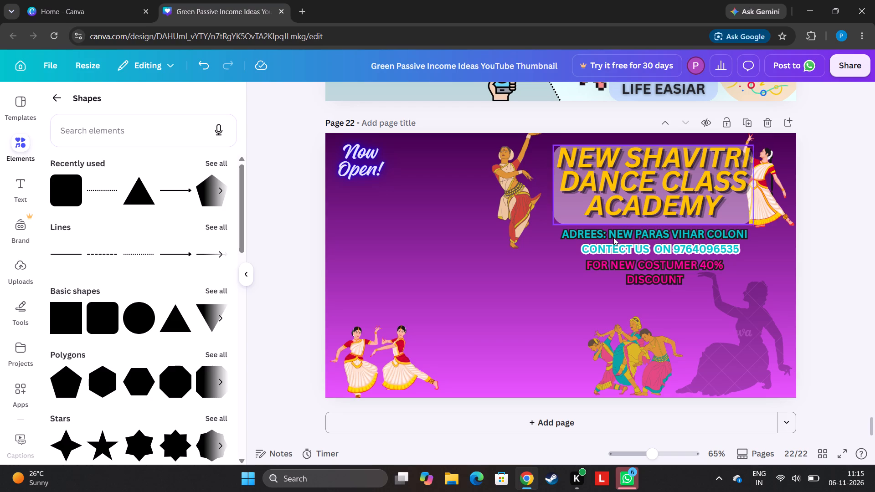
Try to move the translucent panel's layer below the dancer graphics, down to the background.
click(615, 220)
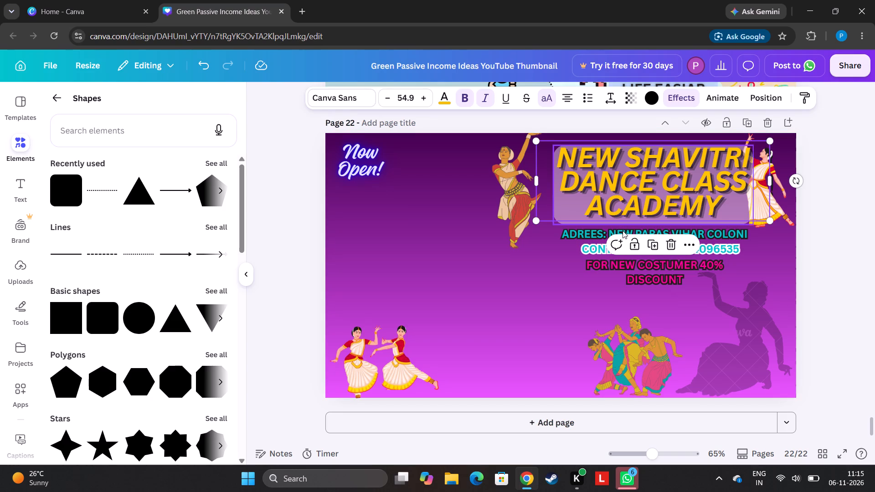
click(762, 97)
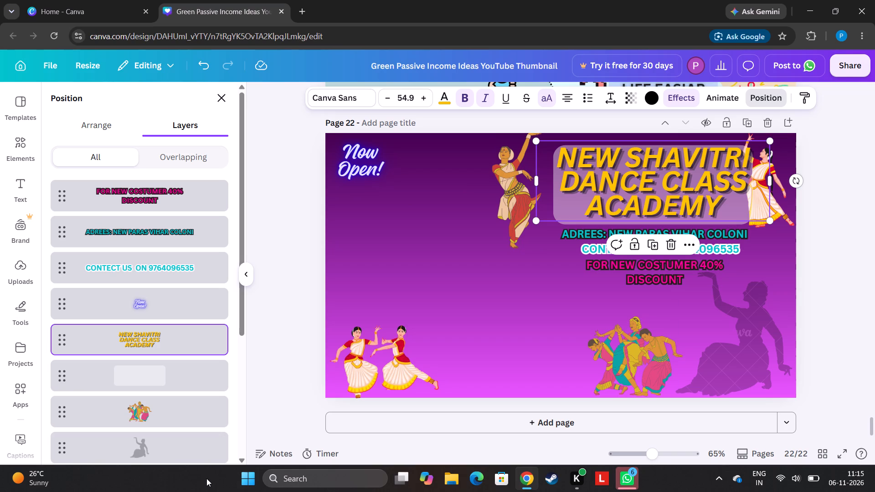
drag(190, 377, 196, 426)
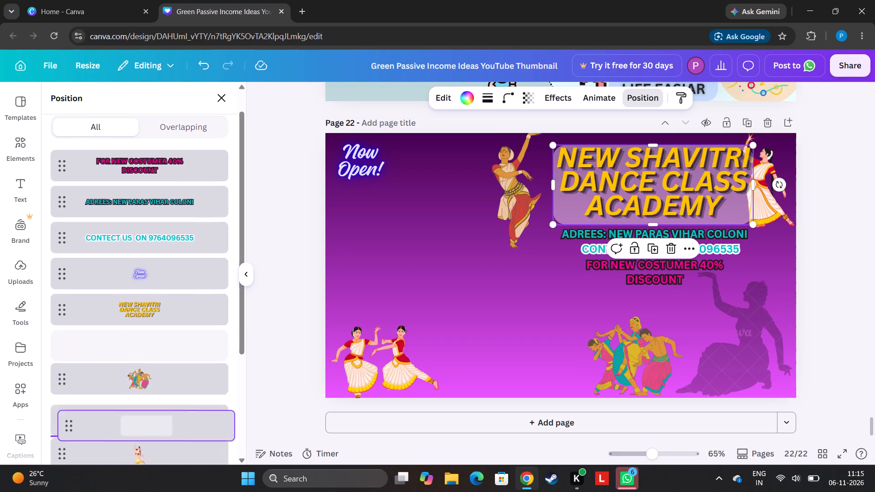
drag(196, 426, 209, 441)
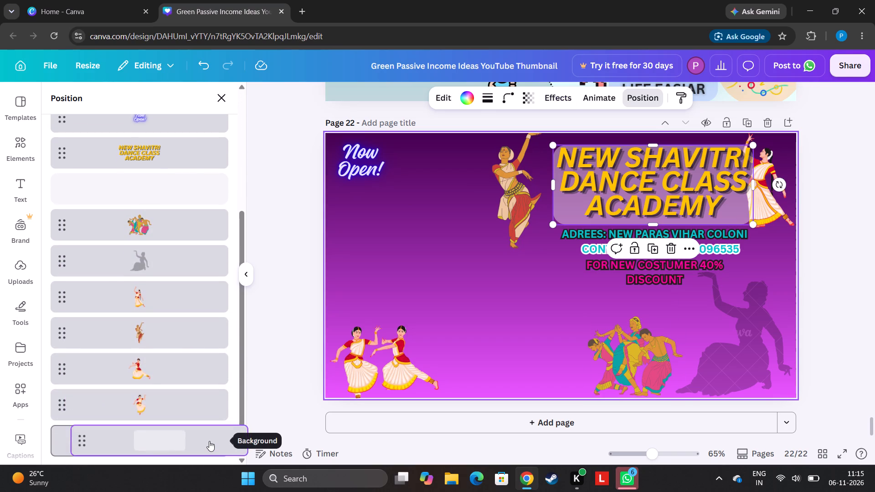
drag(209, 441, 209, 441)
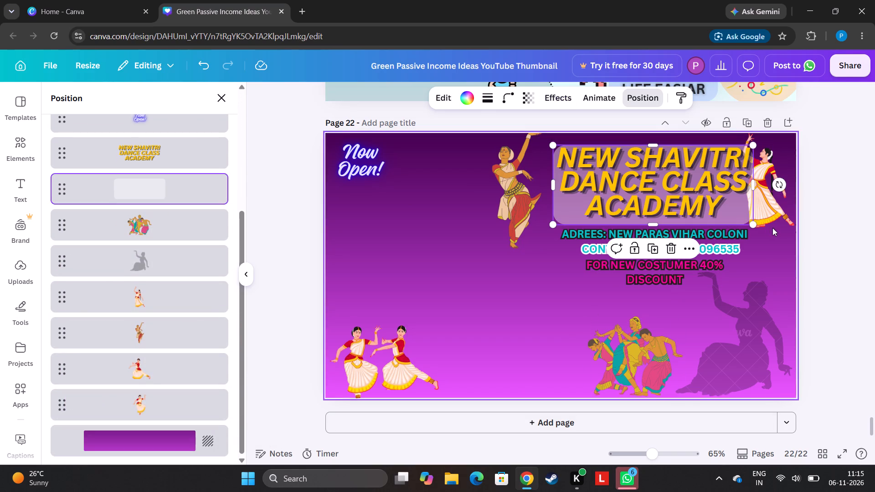
Move the red and white dancer in the page's top-right corner slightly right and down, clear of the heading.
drag(775, 216, 767, 224)
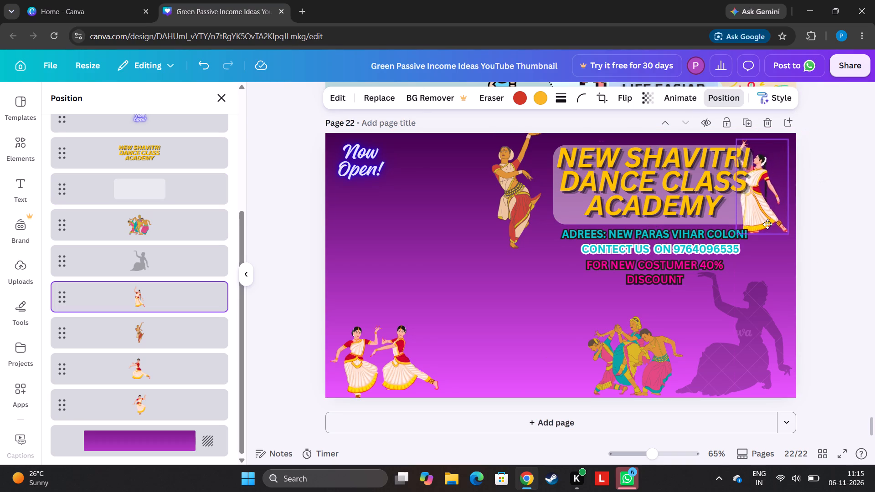
drag(767, 224, 781, 225)
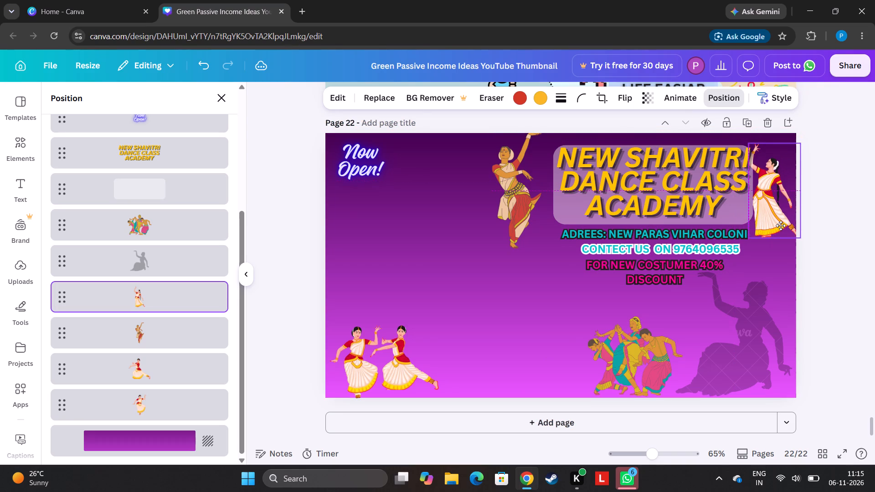
drag(781, 225, 781, 221)
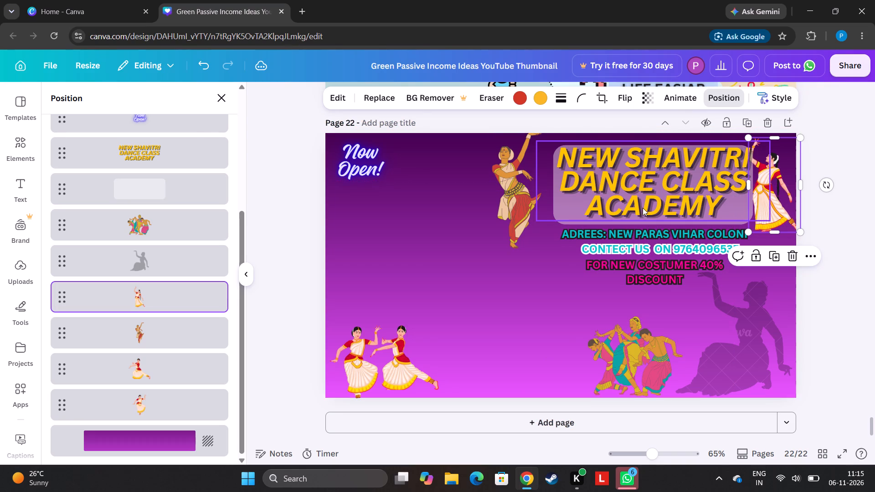
Shift the heading aside and reposition the translucent panel slightly left and down, evenly spaced between the two upper dancers.
drag(643, 208, 688, 211)
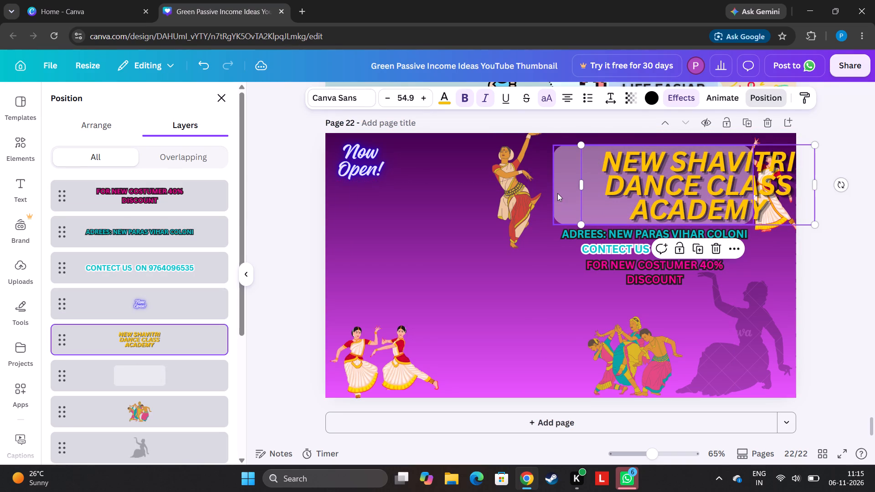
drag(557, 195, 551, 190)
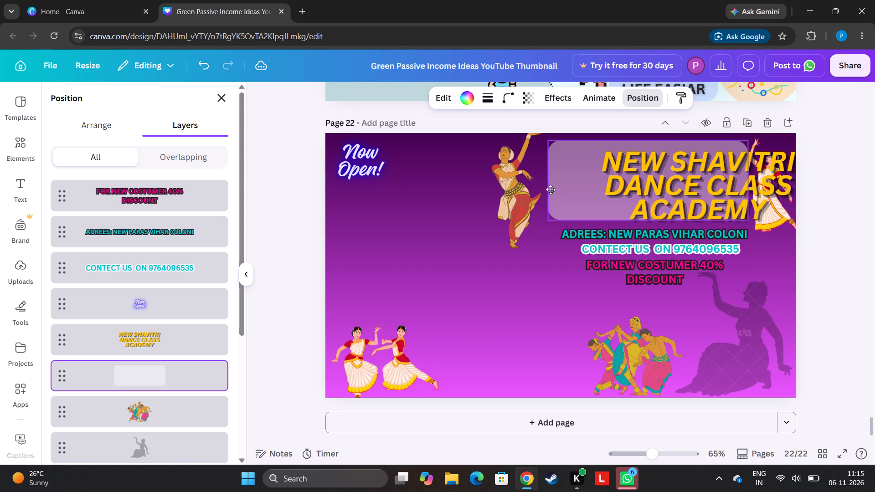
drag(551, 190, 546, 199)
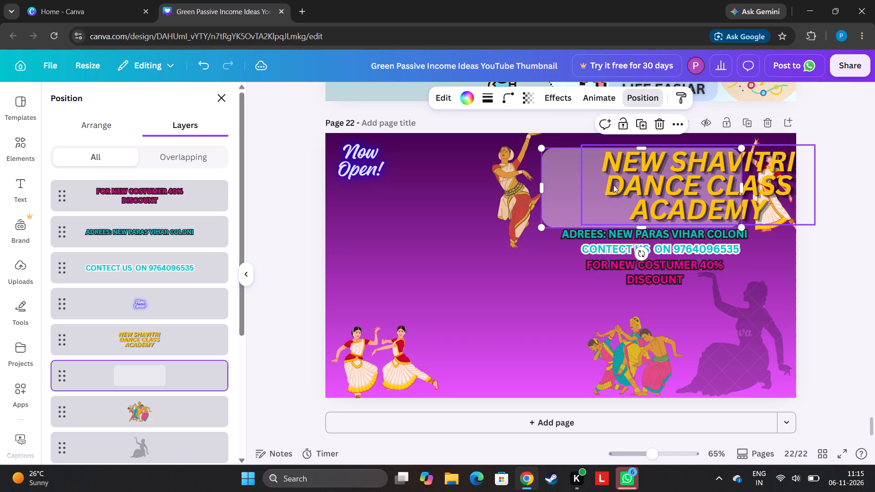
click(642, 186)
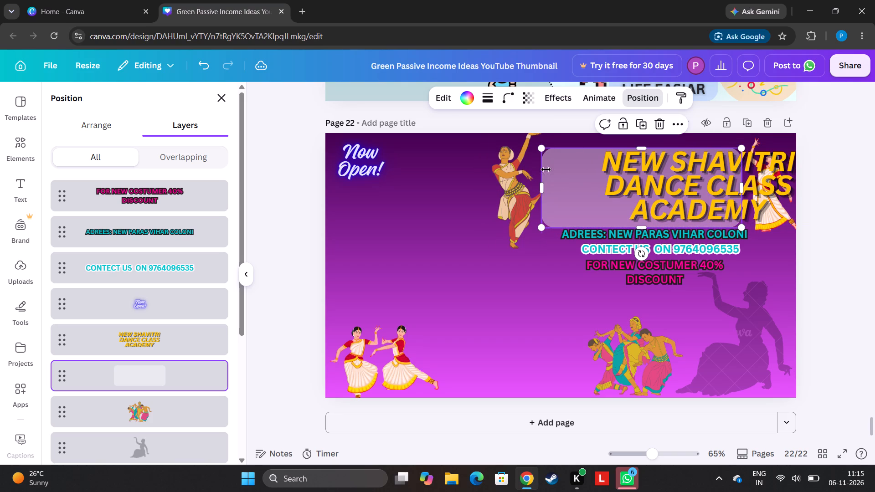
click(555, 178)
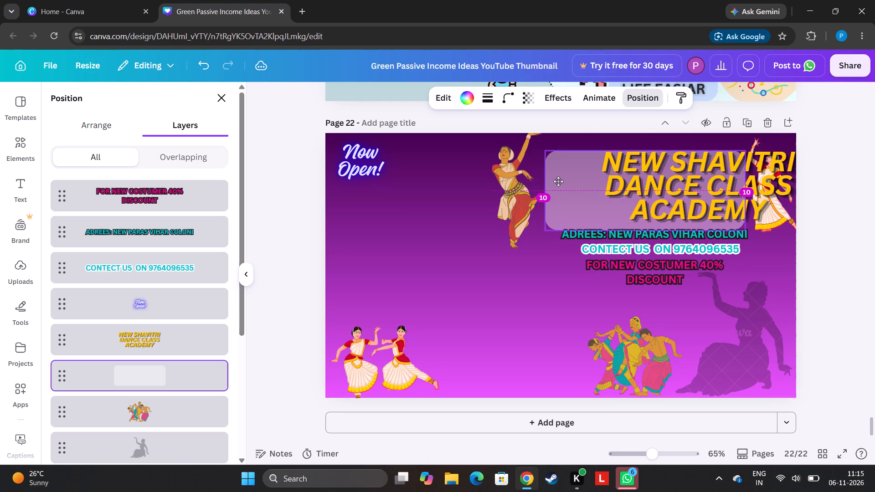
Move the yellow academy heading back onto the translucent panel, centred between the two upper dancers.
drag(767, 207, 719, 211)
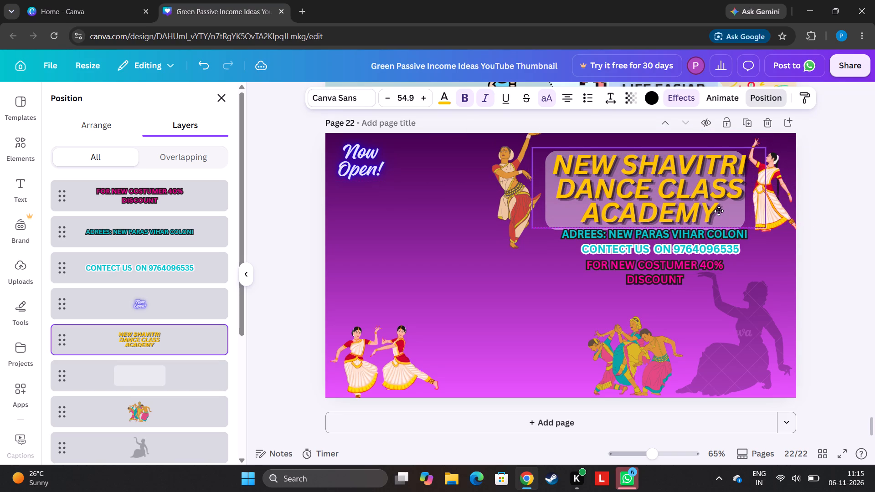
drag(719, 211, 712, 208)
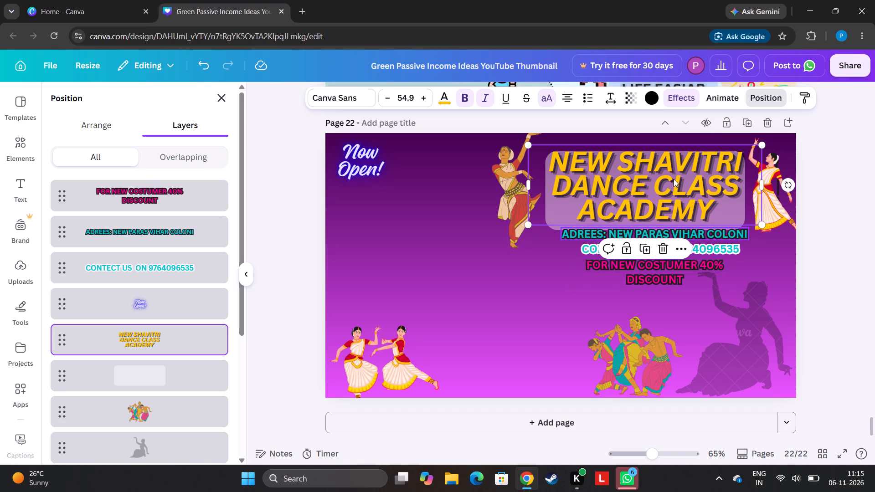
Shorten the translucent heading panel by raising its lower edge just clear of the address line.
click(735, 226)
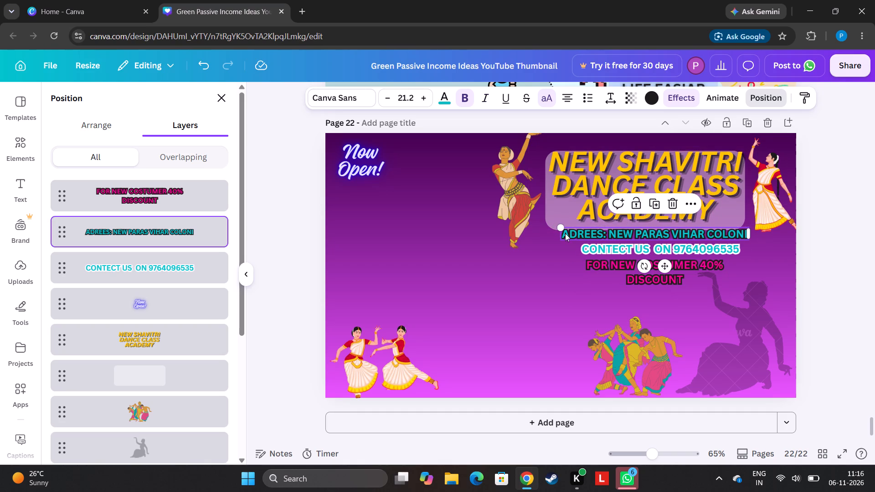
click(641, 264)
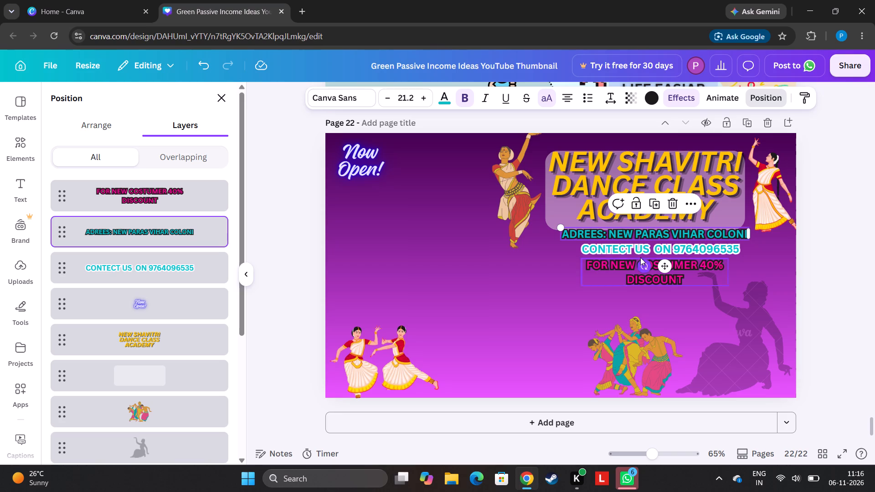
click(610, 227)
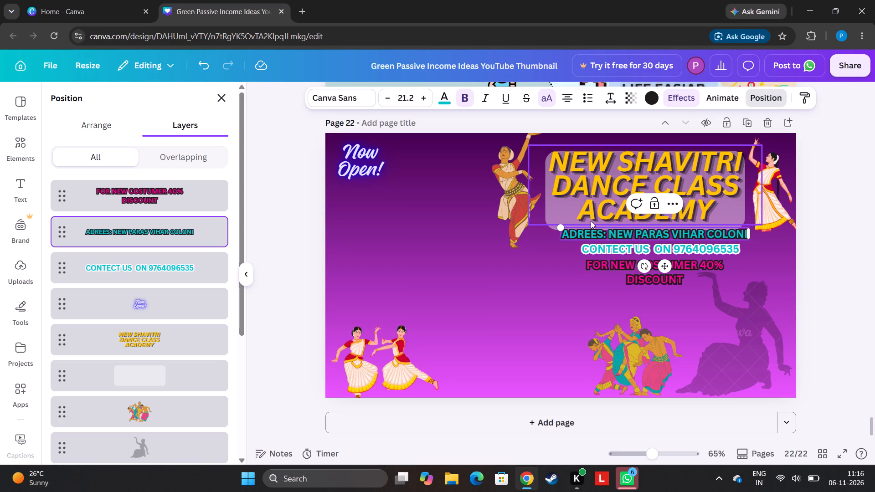
click(553, 224)
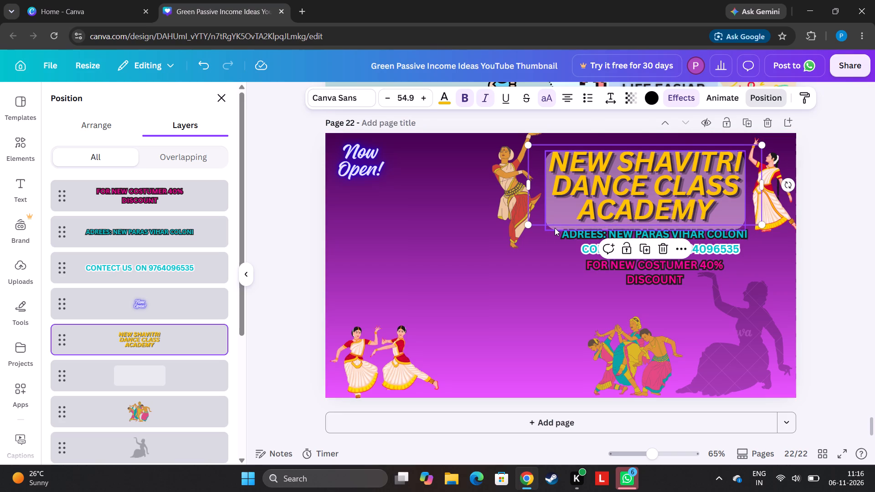
click(555, 228)
drag(645, 232, 649, 225)
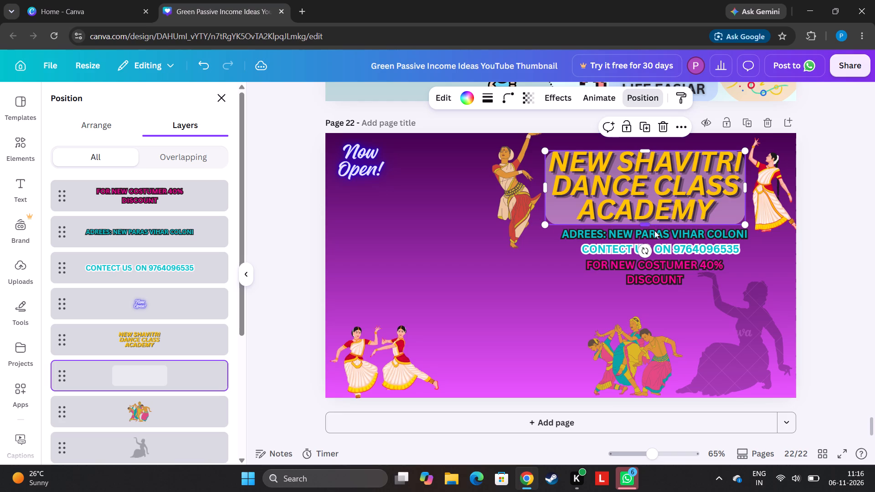
click(807, 241)
Nudge the pink 40% discount text slightly right, centred beneath the contact line.
drag(661, 269, 662, 271)
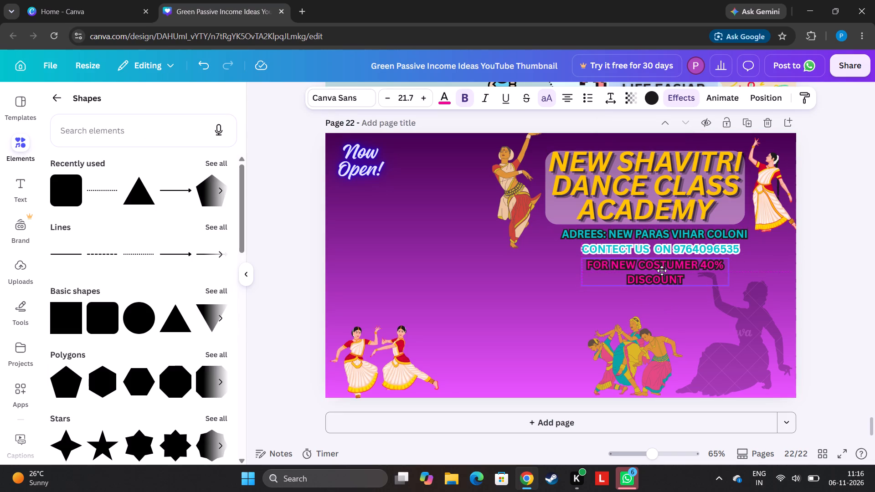
drag(662, 271, 654, 266)
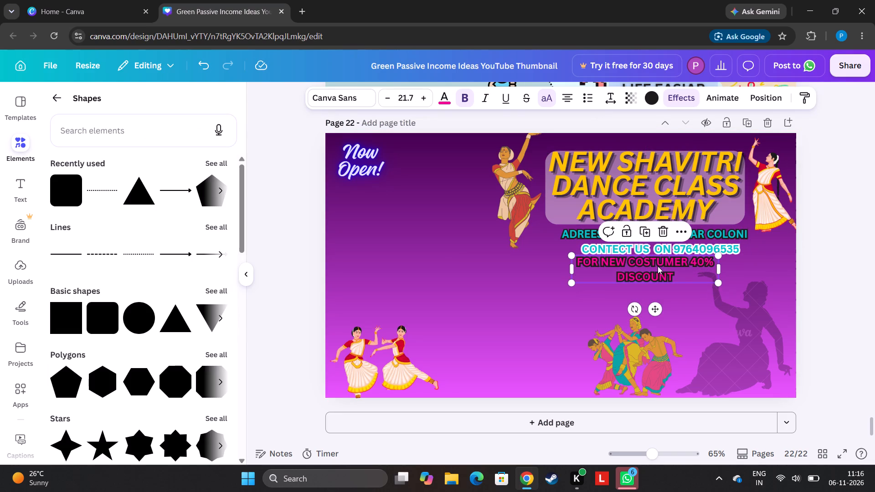
drag(658, 266, 672, 270)
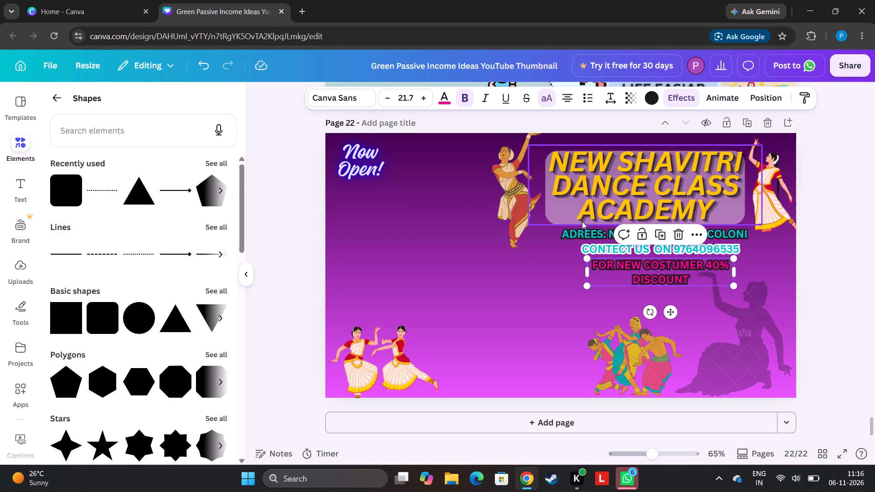
Add a rounded square shape and position it over the "Now Open!" text in the page's top-left corner.
click(55, 198)
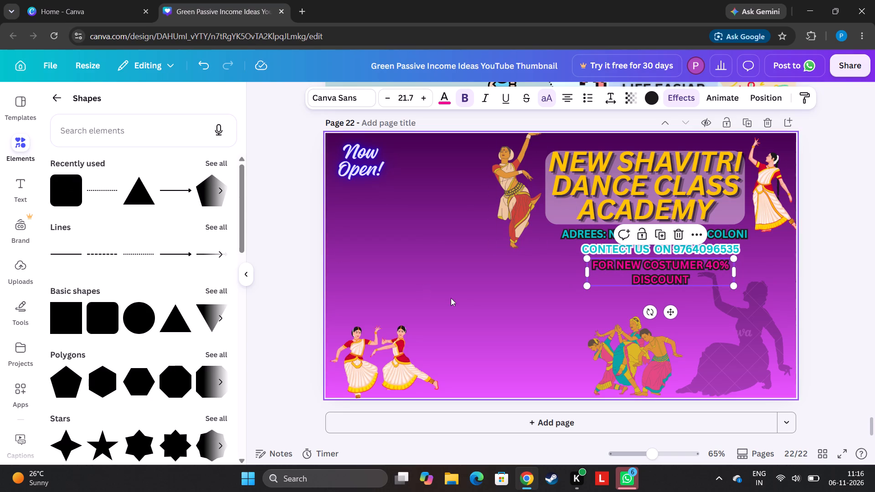
drag(65, 188, 76, 187)
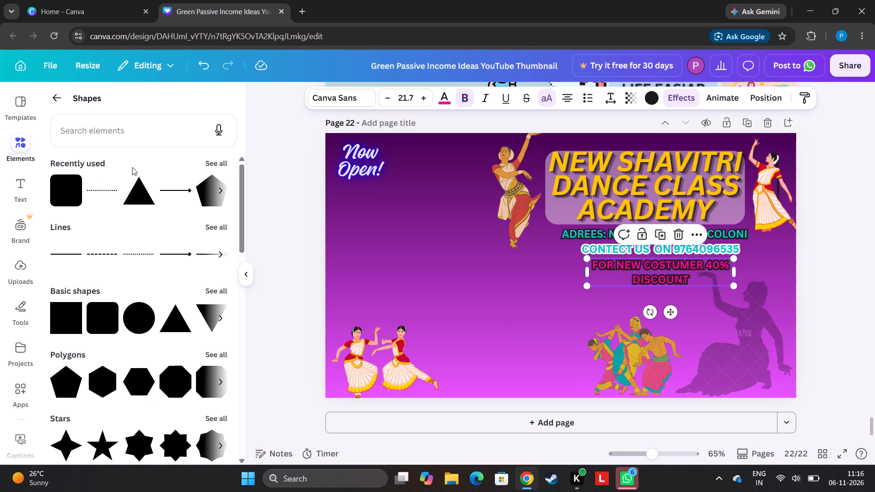
click(66, 183)
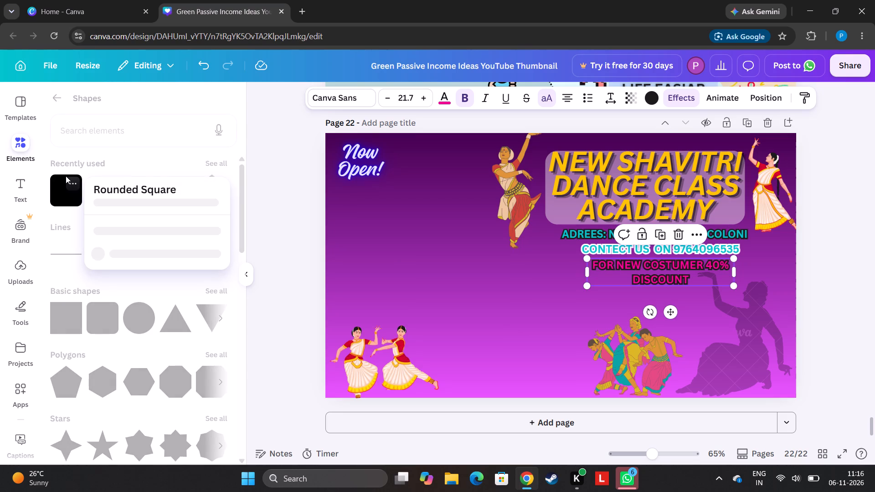
click(277, 174)
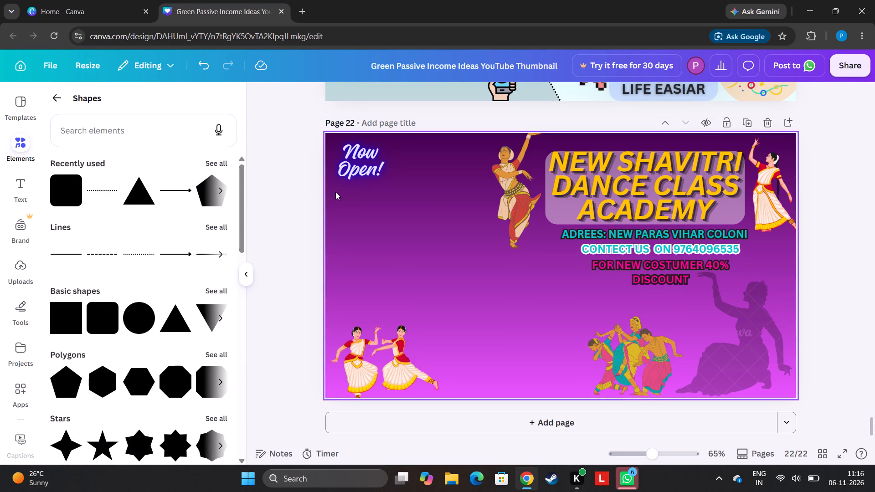
click(288, 181)
click(54, 187)
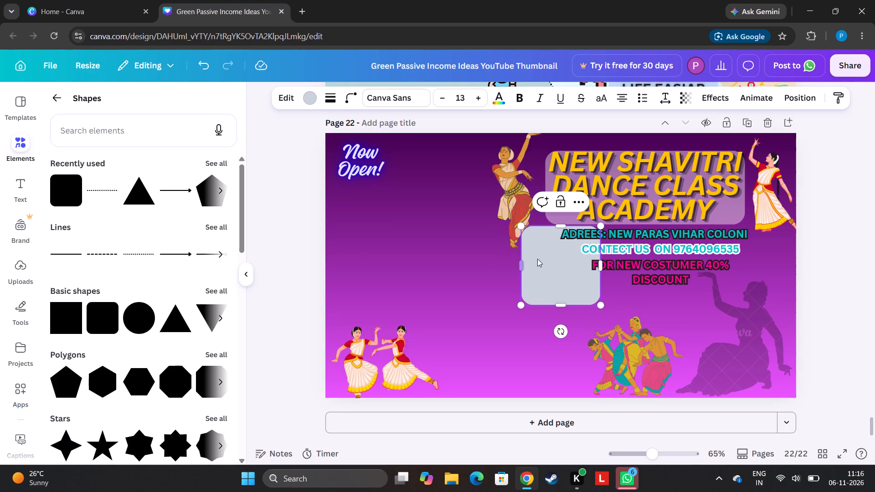
drag(554, 258, 302, 159)
drag(305, 159, 358, 174)
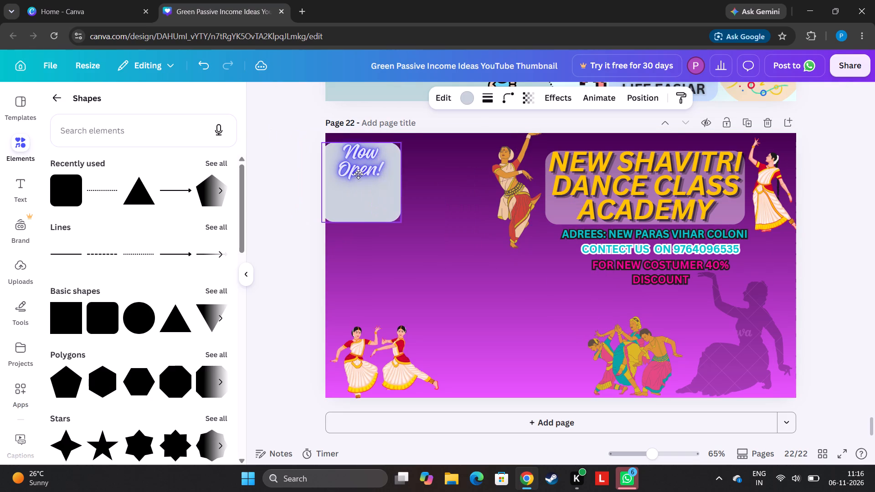
drag(358, 174, 366, 162)
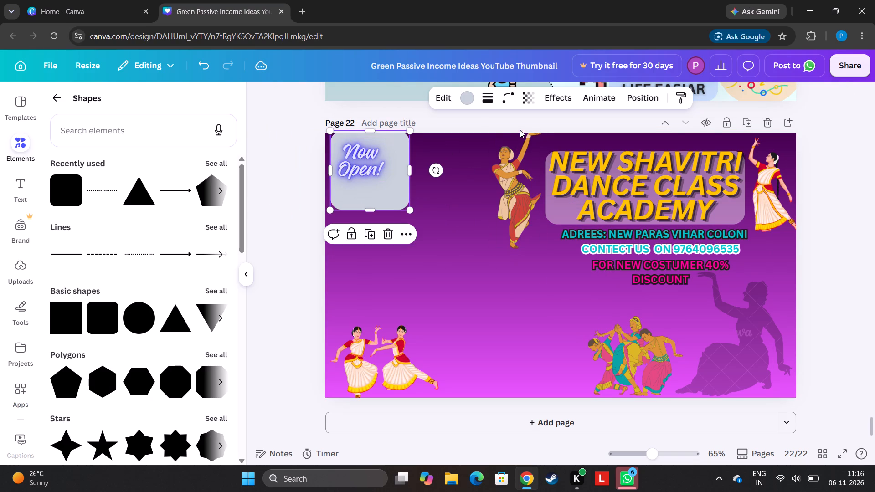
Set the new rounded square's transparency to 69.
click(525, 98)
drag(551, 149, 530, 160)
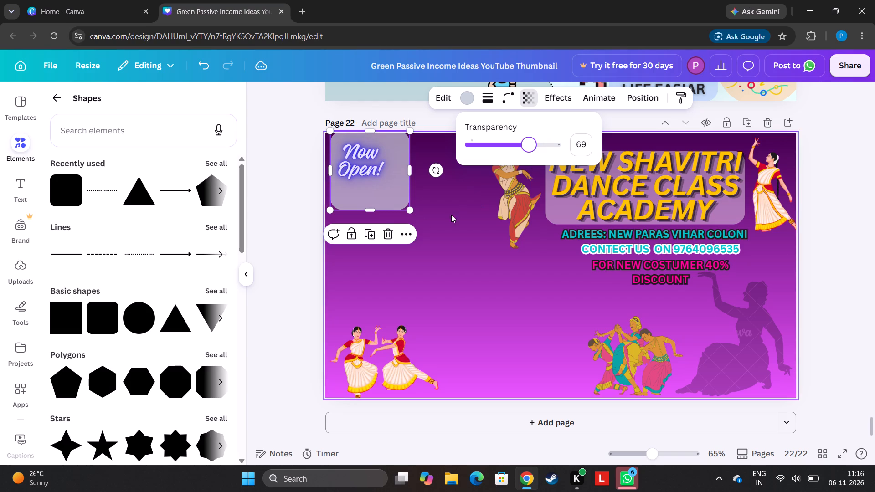
Reduce the rounded square's height from both its lower and upper edges to fit closely around the "Now Open!" text.
drag(370, 212, 365, 193)
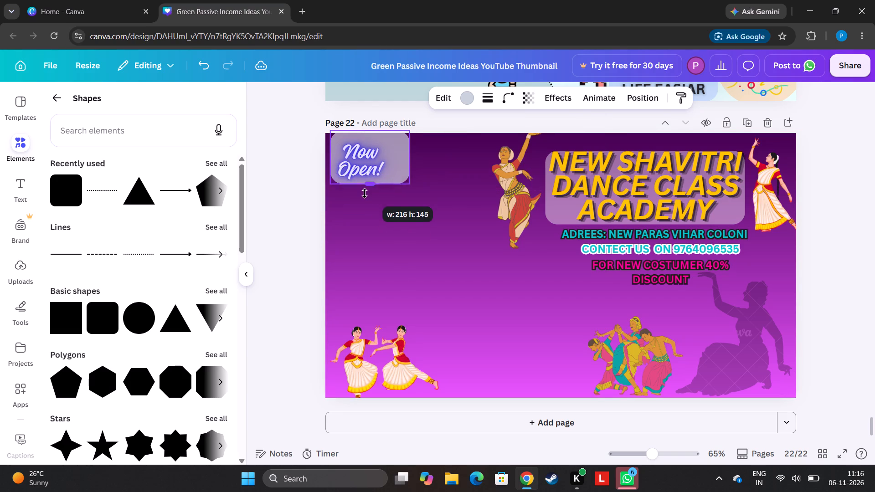
drag(365, 193, 365, 184)
drag(371, 133, 373, 143)
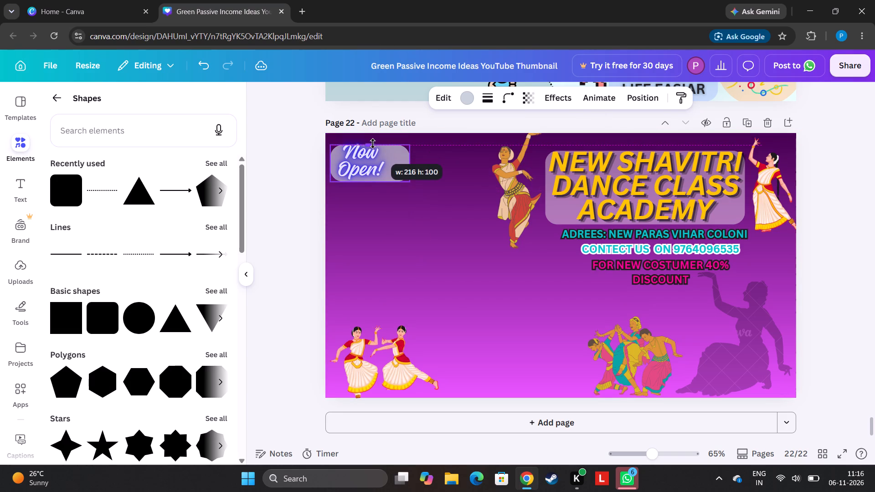
drag(373, 143, 365, 141)
Set the "Now Open!" shape's transparency to 92 and fill it with the black-to-grey gradient.
click(561, 94)
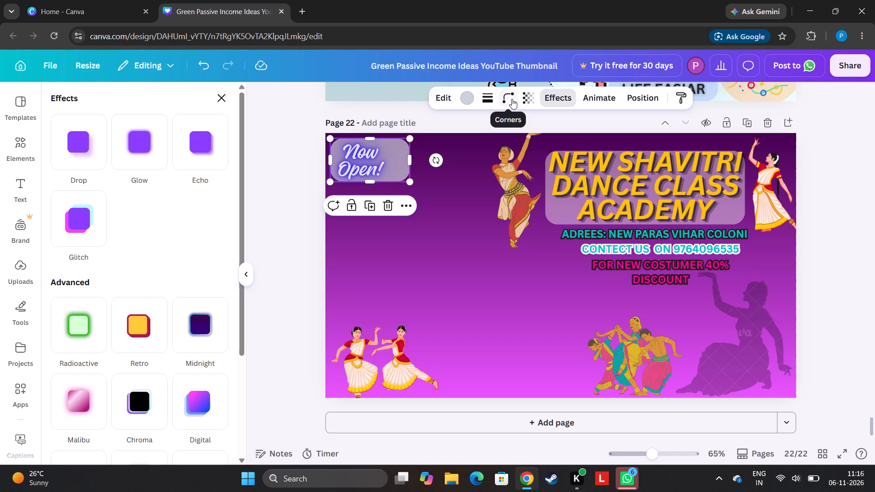
click(526, 95)
click(519, 143)
drag(519, 143, 534, 143)
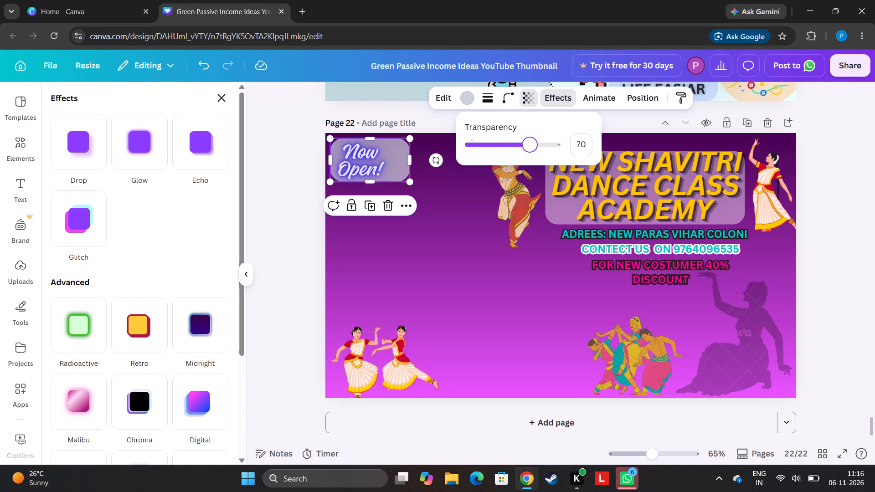
drag(534, 143, 550, 137)
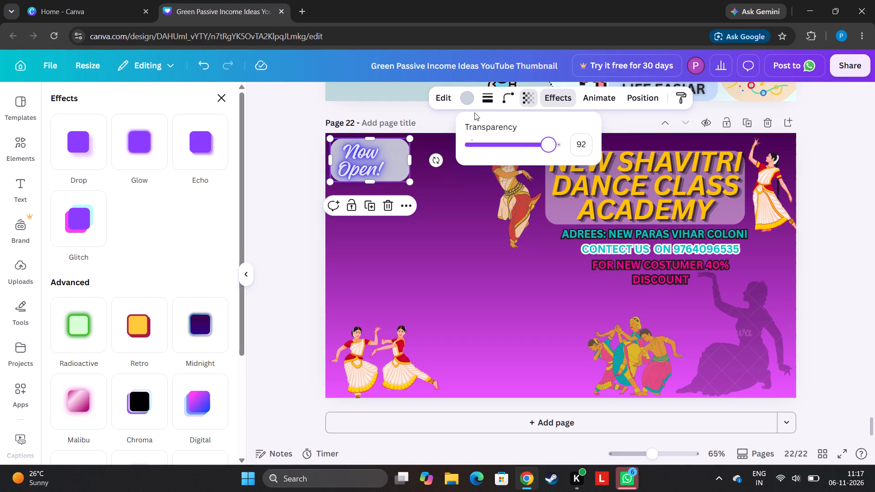
click(460, 102)
click(168, 208)
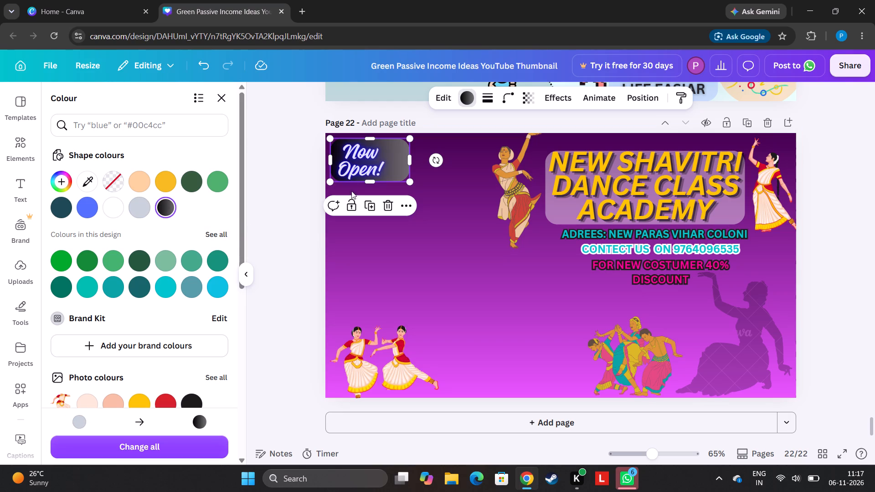
Shift the gradient shape slightly left to the page's edge, centred around the "Now Open!" text.
drag(361, 172, 365, 180)
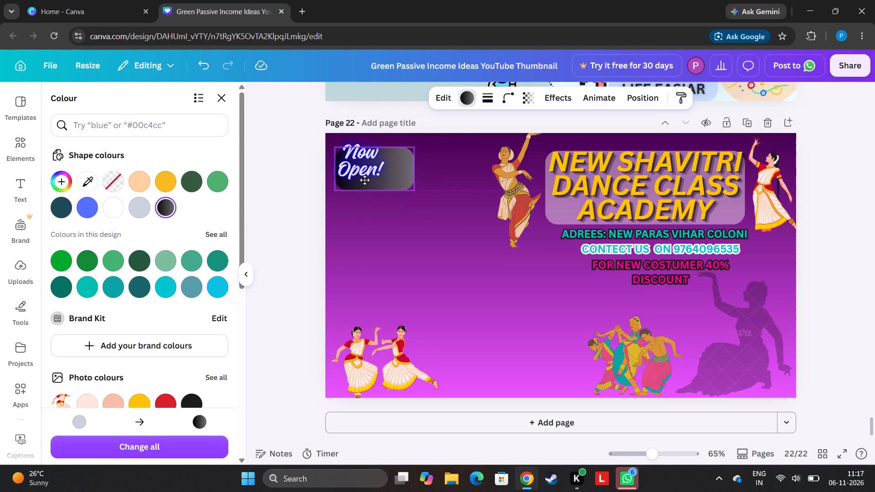
drag(365, 180, 356, 174)
click(296, 168)
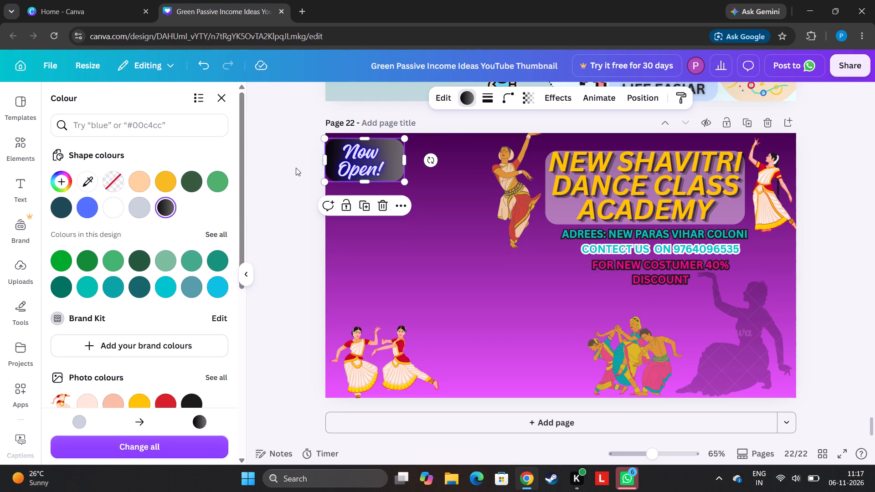
click(296, 168)
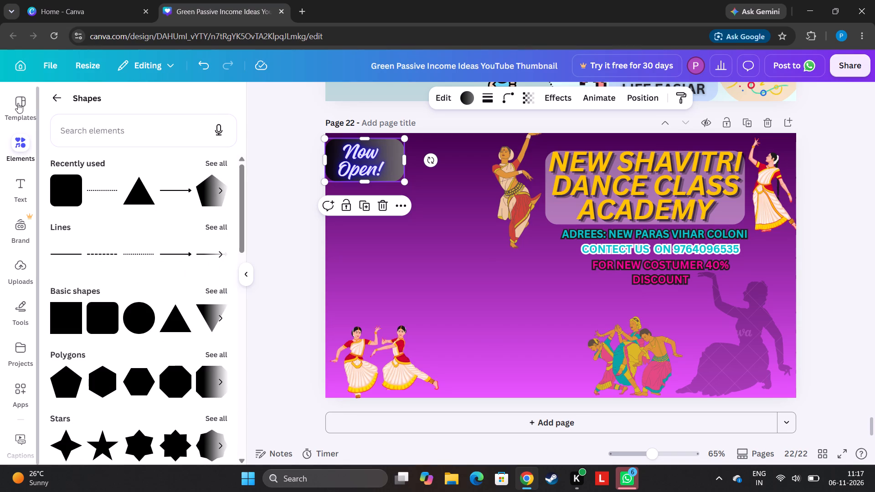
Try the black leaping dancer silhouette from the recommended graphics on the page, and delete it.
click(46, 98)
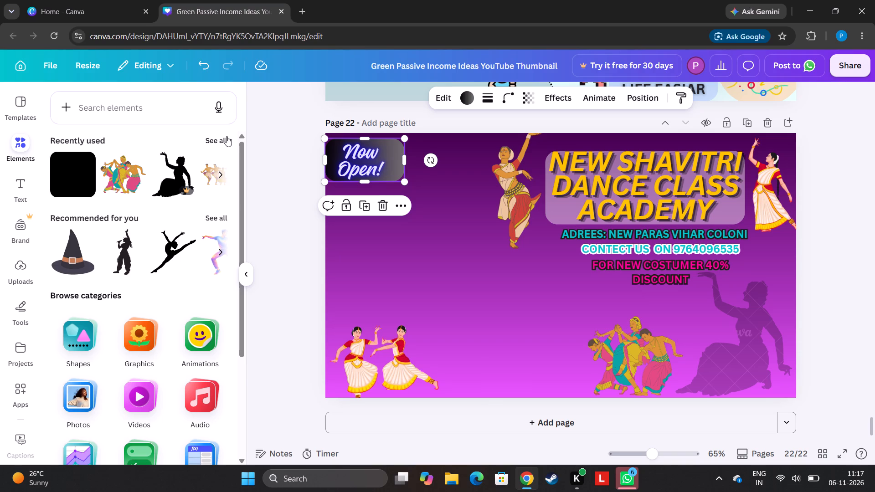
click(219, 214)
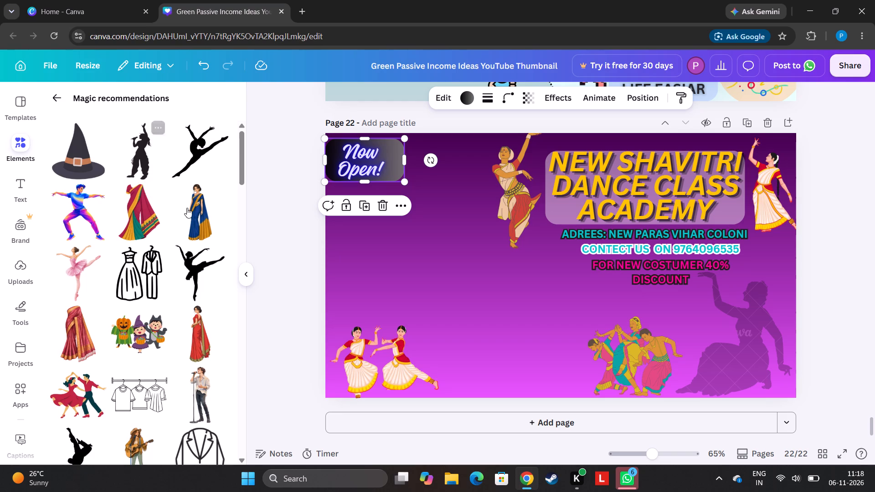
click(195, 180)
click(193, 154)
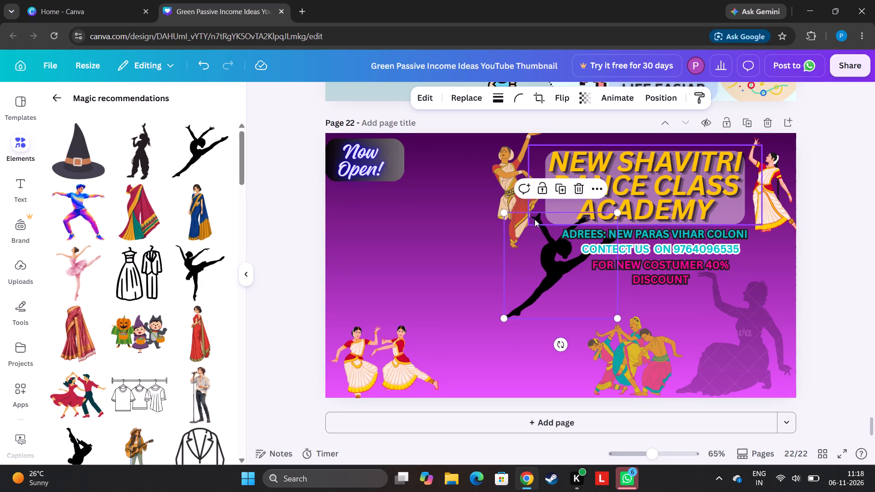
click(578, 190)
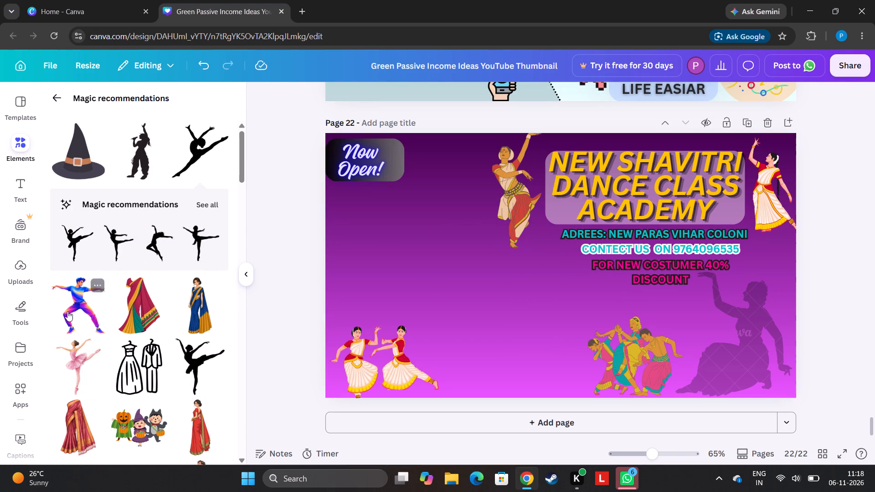
Add the pink ballerina from the recommended graphics and scale it down to about half its inserted size.
click(74, 344)
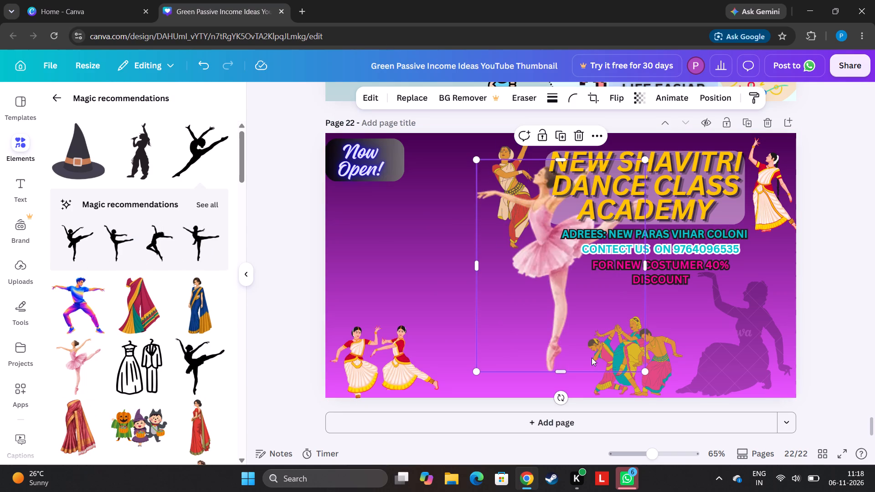
drag(647, 164, 576, 267)
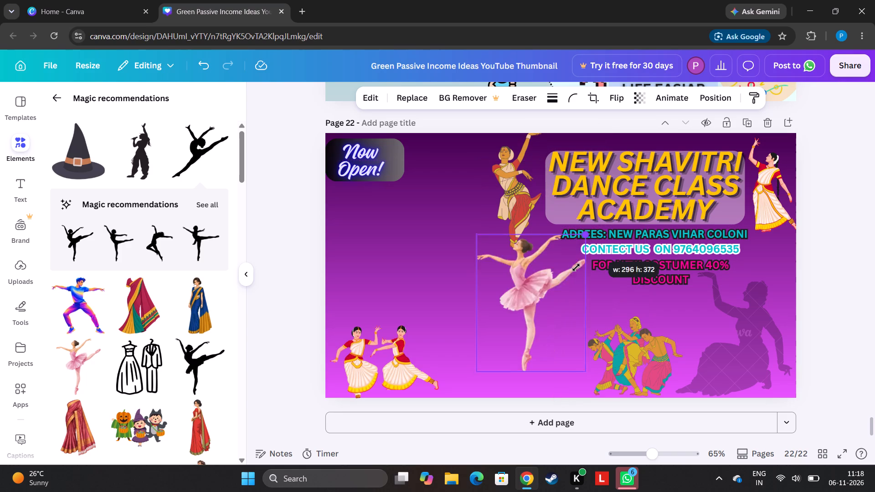
drag(576, 267, 563, 265)
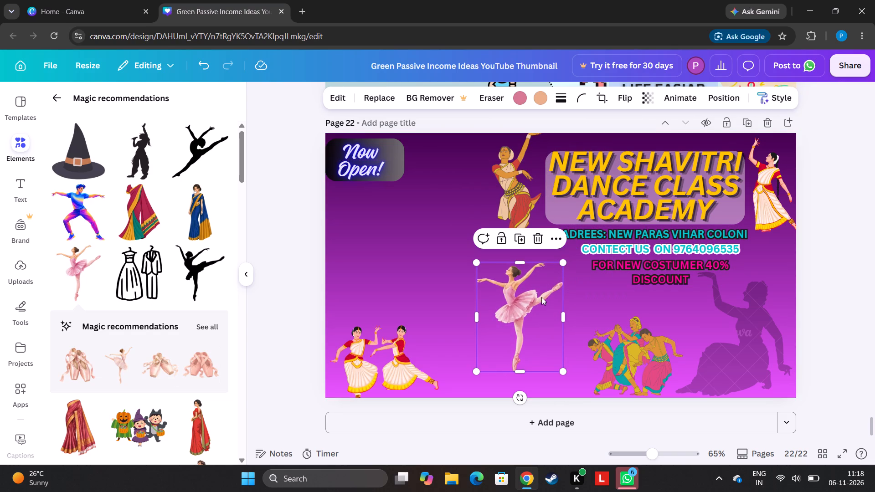
Position the pink ballerina at the bottom of the page, just left of the colourful dancer group.
drag(538, 302, 468, 184)
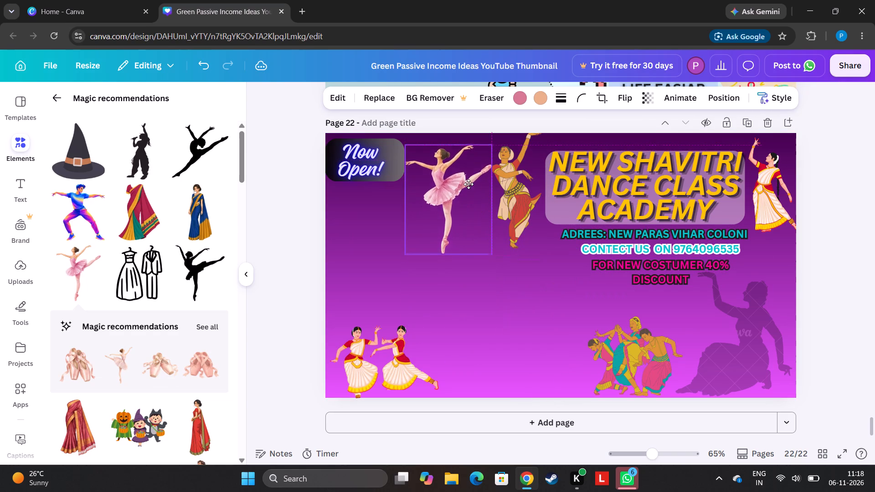
drag(468, 184, 482, 172)
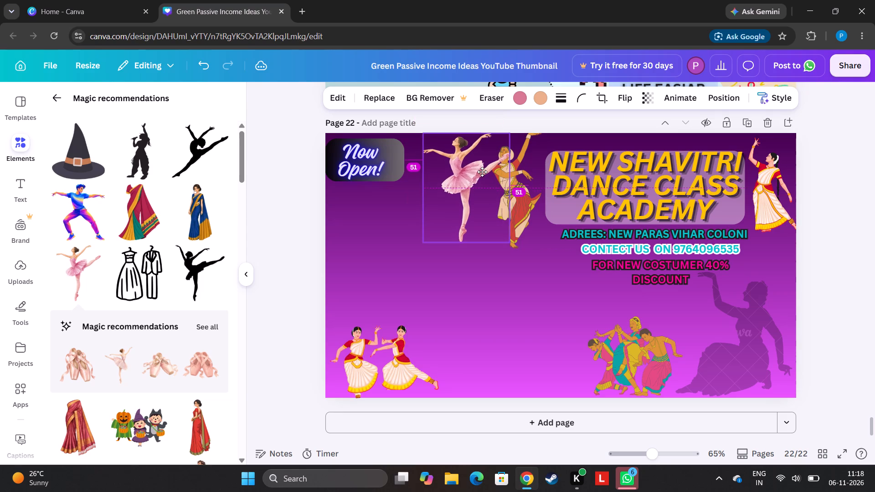
drag(482, 172, 591, 277)
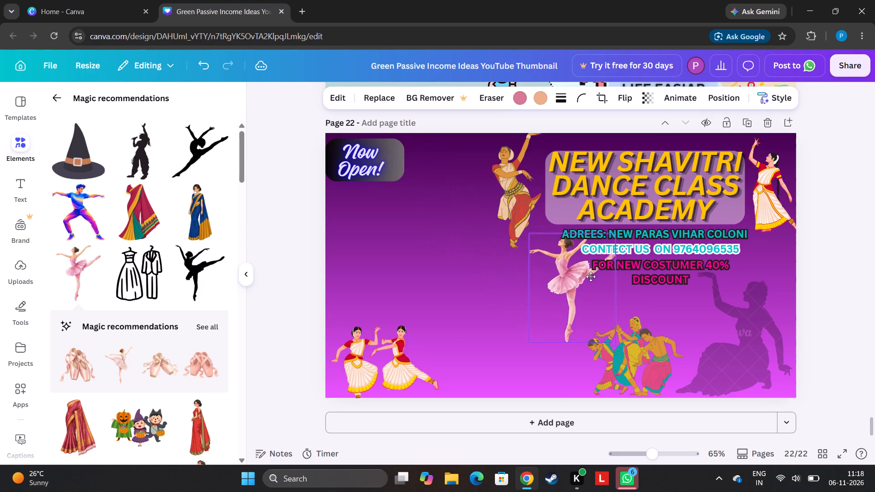
drag(591, 277, 597, 324)
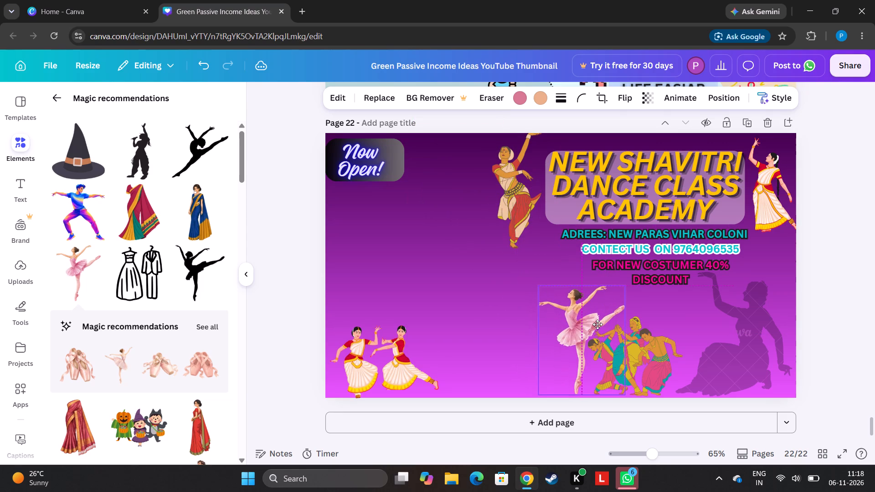
drag(597, 324, 594, 322)
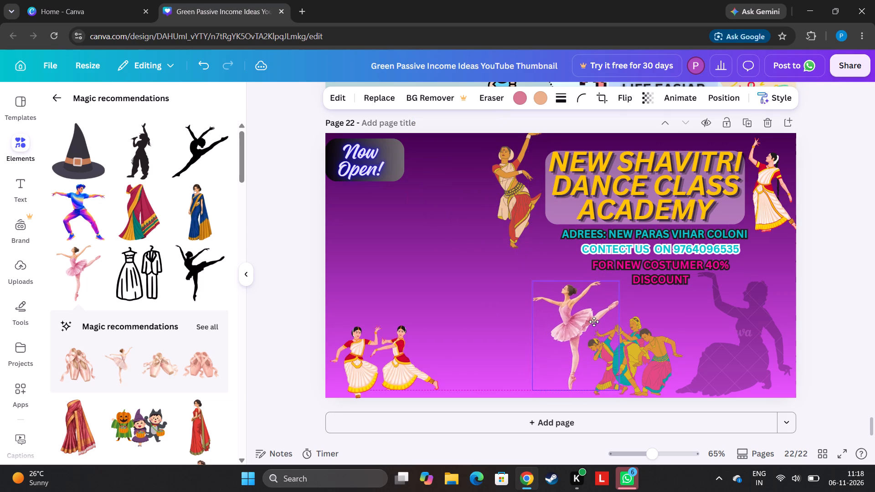
drag(594, 322, 593, 326)
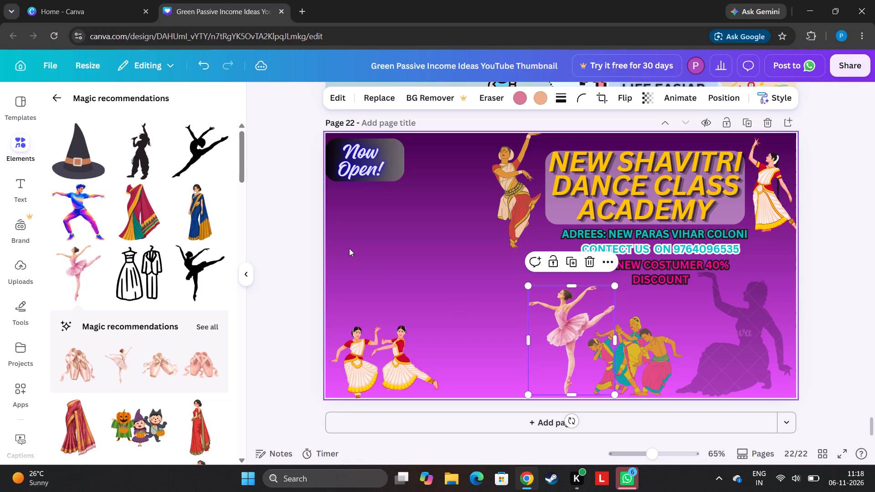
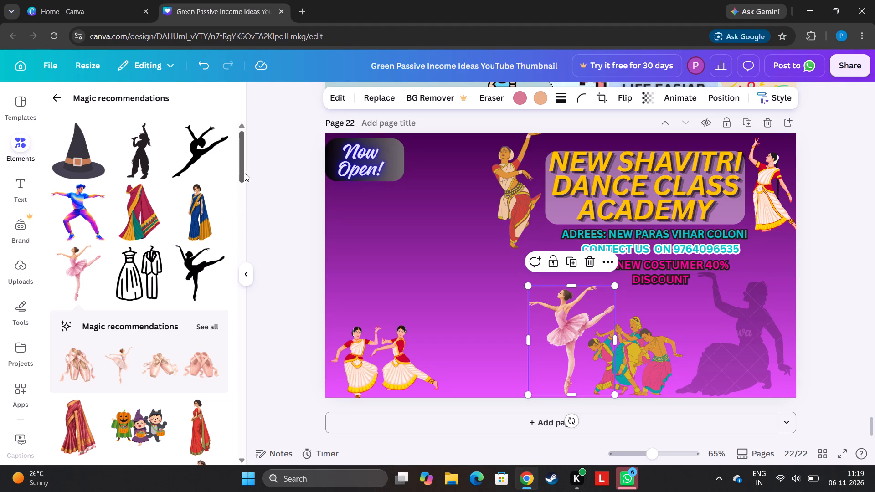
Add the three disco dancers from the recommended graphics and scale them down to about two-thirds of their inserted size.
drag(245, 173, 242, 232)
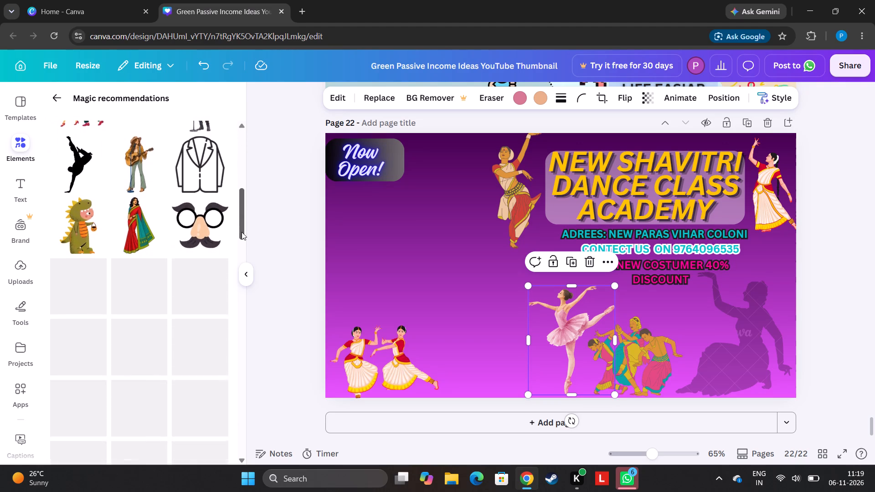
drag(242, 232, 247, 234)
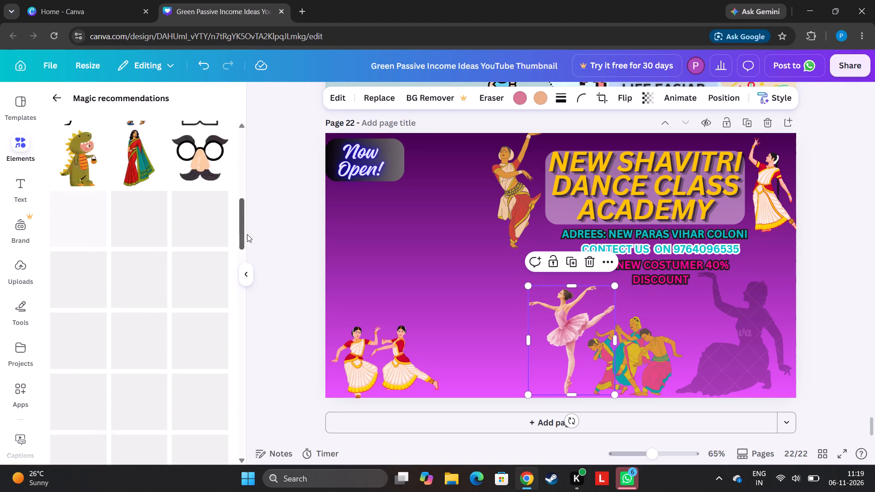
drag(247, 234, 247, 231)
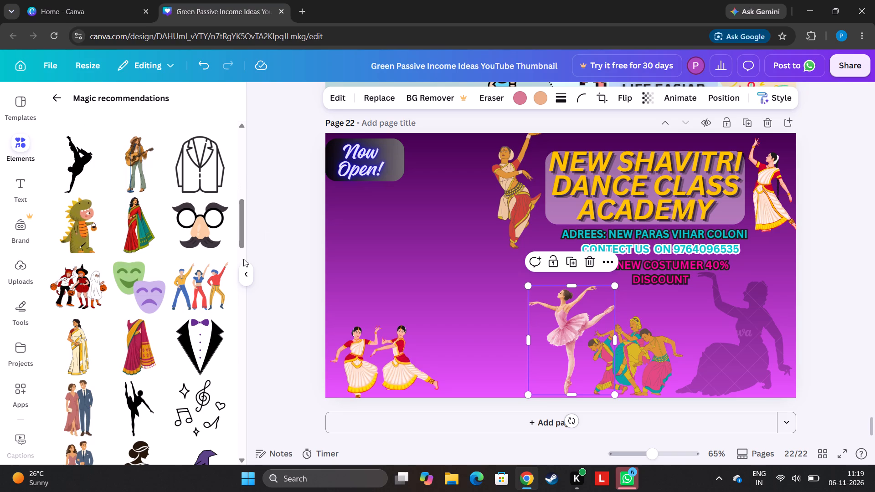
click(207, 301)
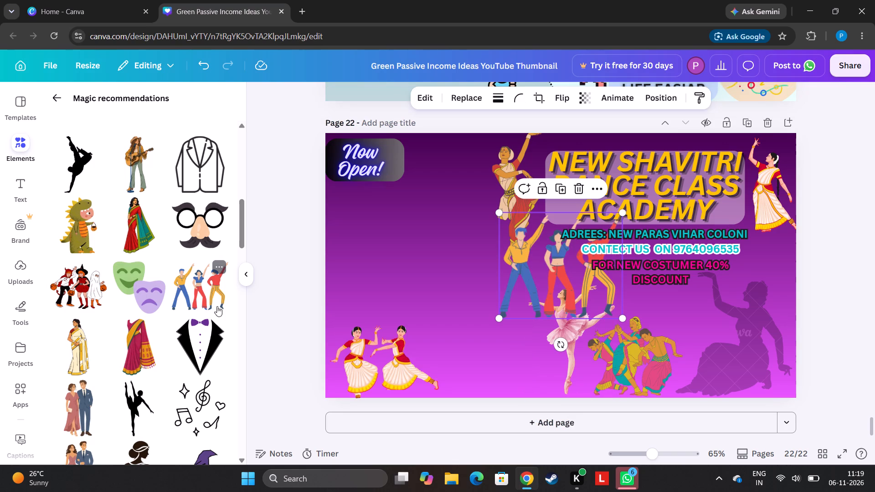
drag(560, 291, 398, 274)
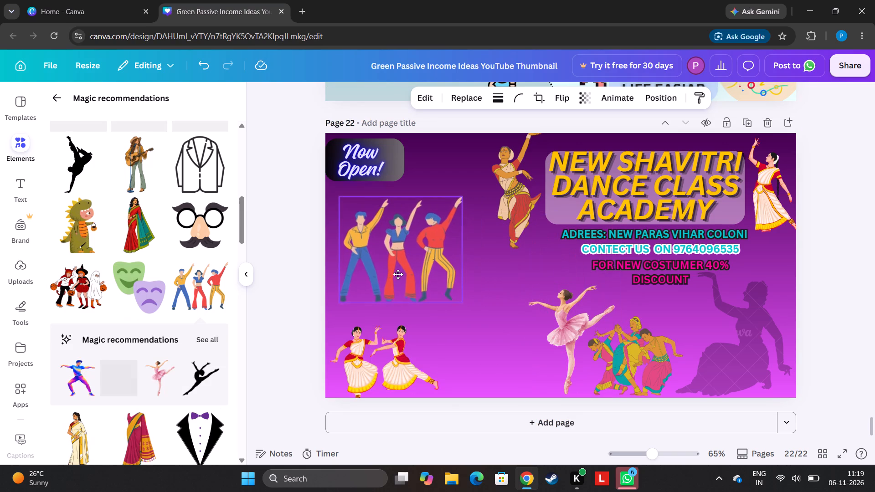
drag(398, 274, 393, 288)
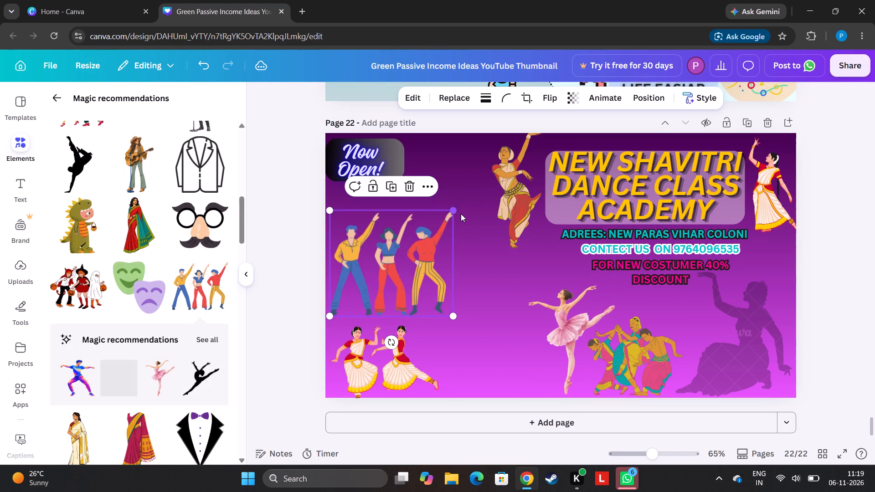
drag(454, 210, 426, 244)
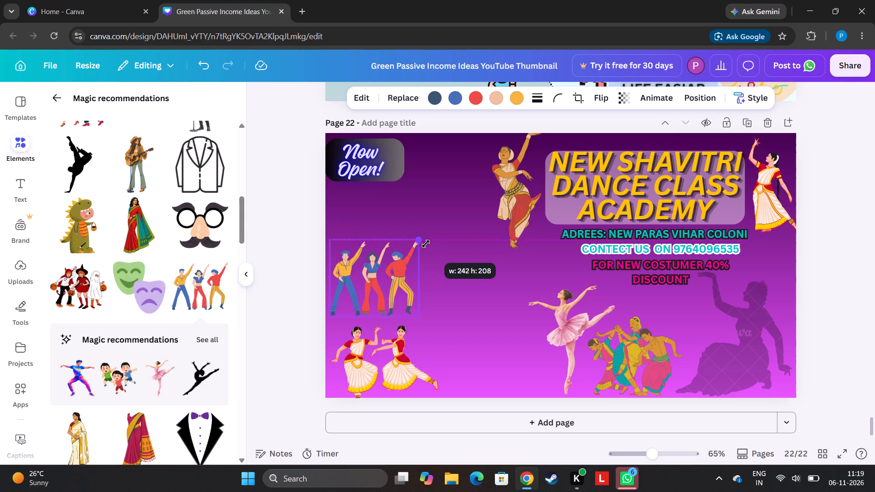
drag(426, 244, 417, 246)
Place the disco dancers at the page's bottom, between the two classical dancers and the ballerina, and enlarge them slightly.
drag(365, 265, 472, 326)
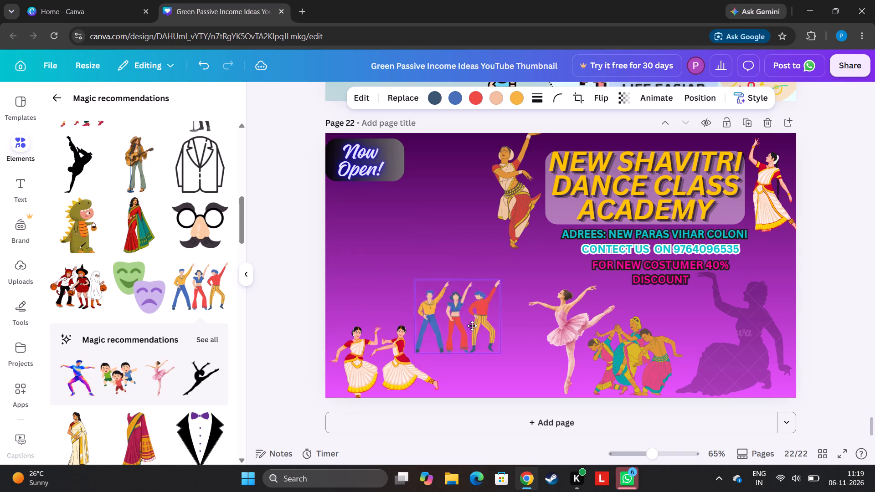
drag(472, 326, 481, 344)
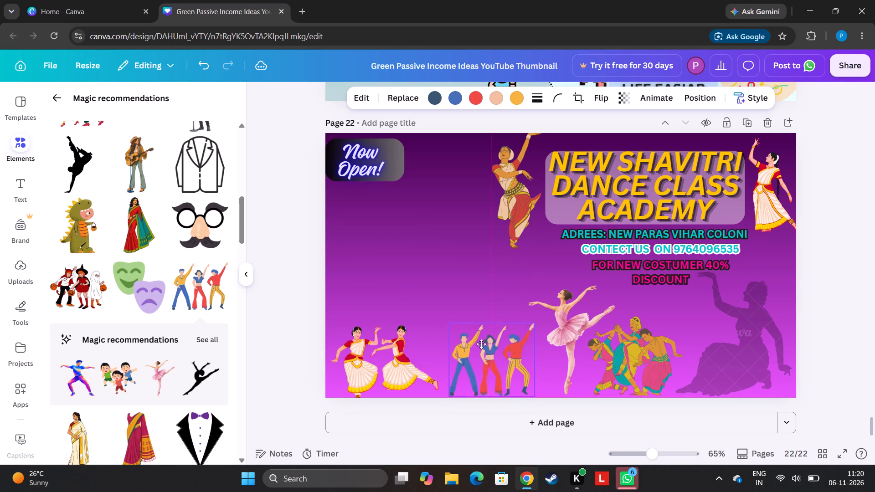
drag(481, 344, 481, 345)
drag(449, 320, 443, 314)
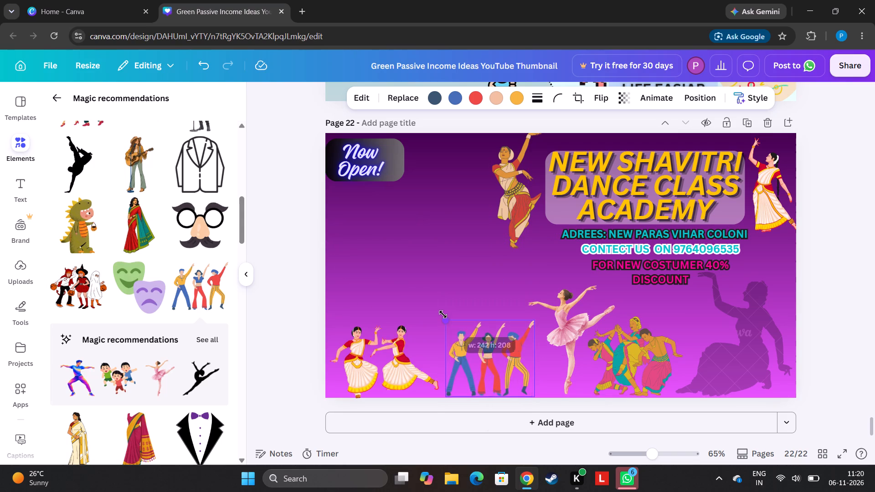
drag(443, 314, 442, 317)
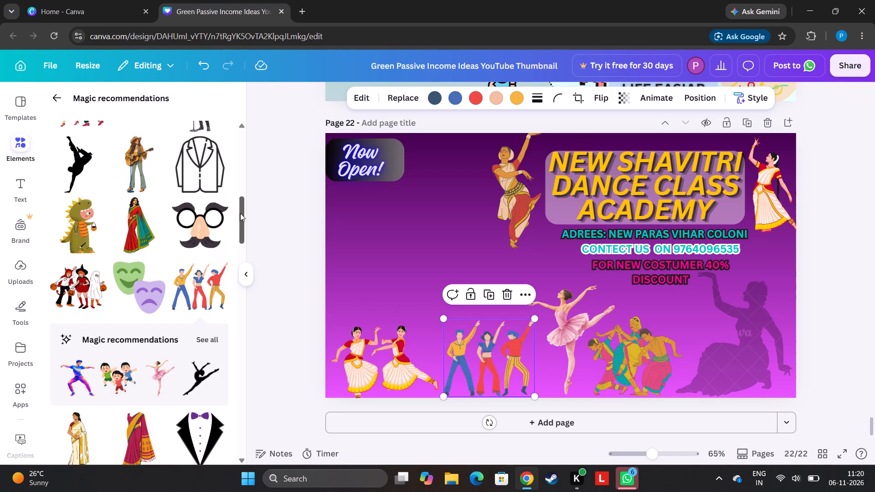
Add the moustache-and-glasses disguise from the recommended graphics and scale it down to about a third of its inserted size.
click(211, 233)
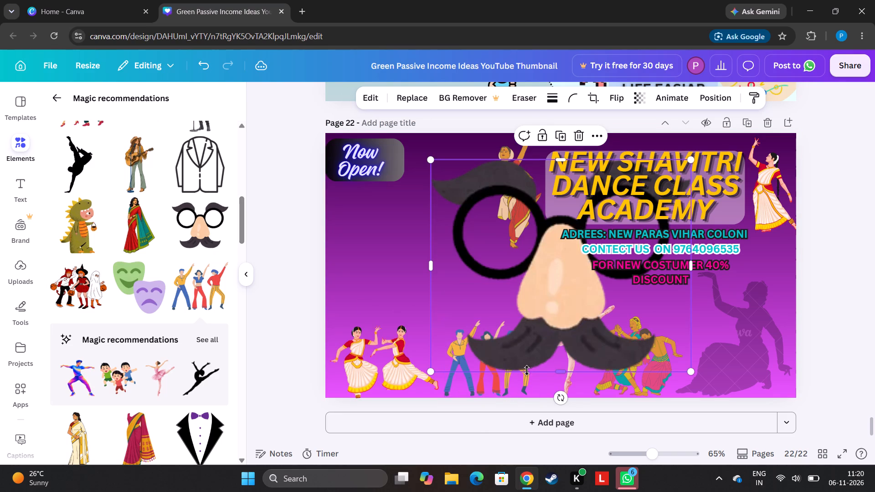
drag(536, 357, 397, 339)
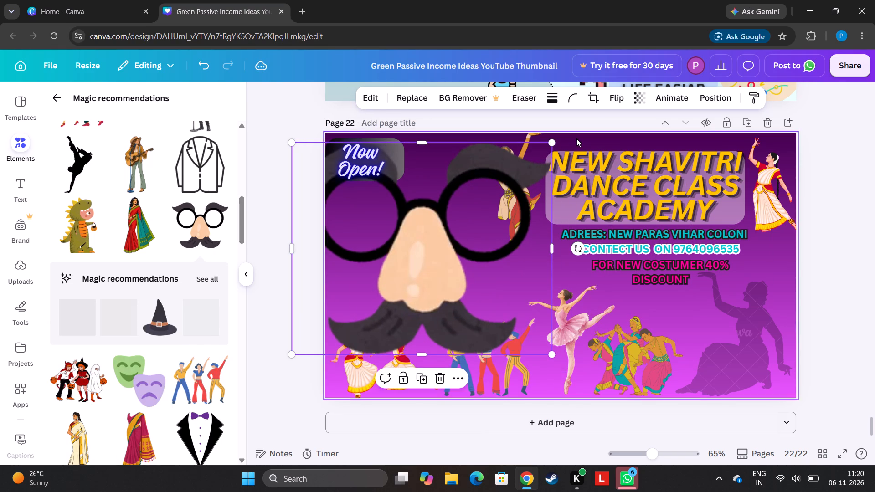
drag(554, 145, 454, 302)
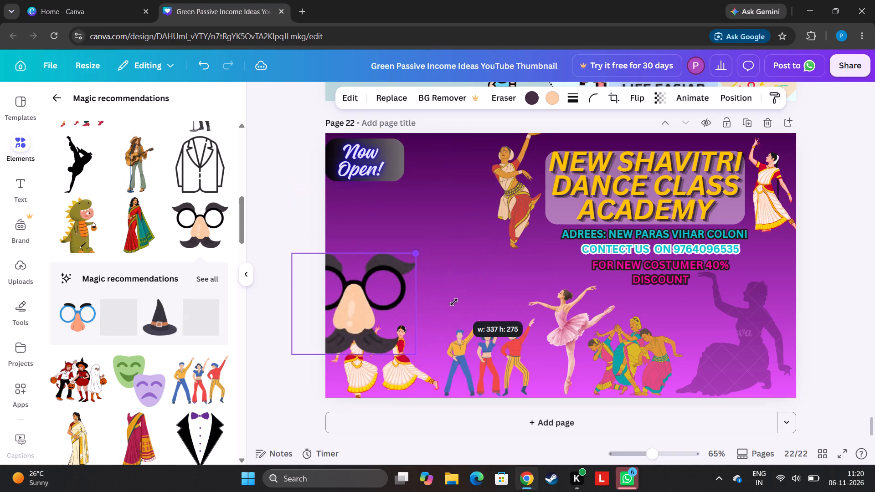
drag(454, 302, 424, 343)
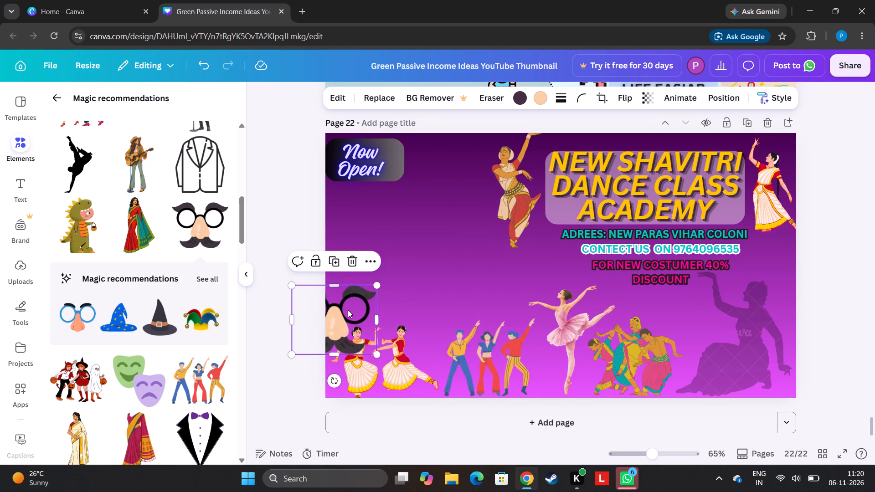
Shrink the disguise graphic slightly further and place it at the page's top, between the "Now Open!" badge and the classical dancer.
drag(348, 310, 453, 238)
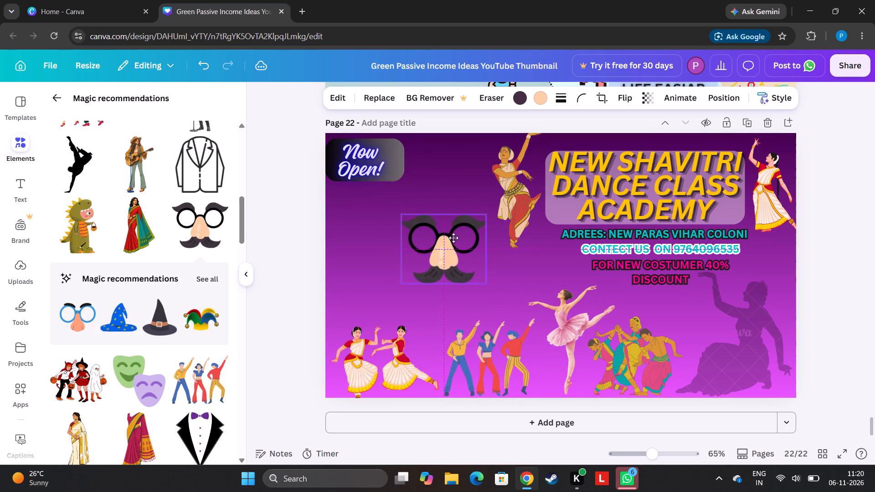
drag(453, 238, 385, 216)
click(390, 208)
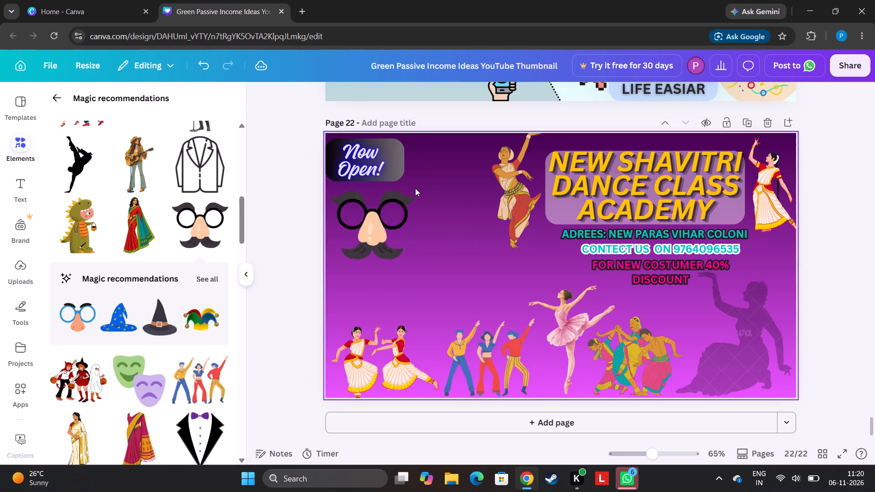
click(393, 197)
drag(418, 190, 416, 191)
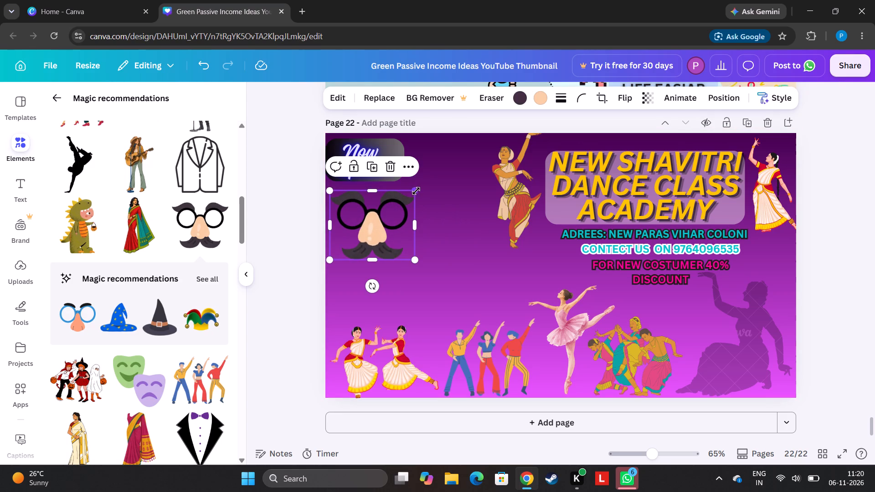
drag(416, 191, 401, 201)
drag(348, 229, 430, 166)
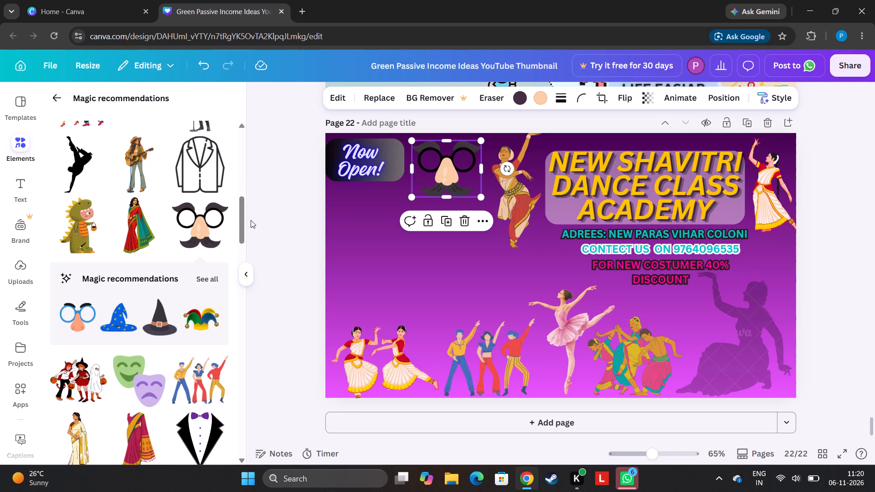
Add the gold sparkle stars from the recommended graphics, scale them down by about a fifth and place them beneath the "Now Open!" badge.
drag(241, 220, 220, 278)
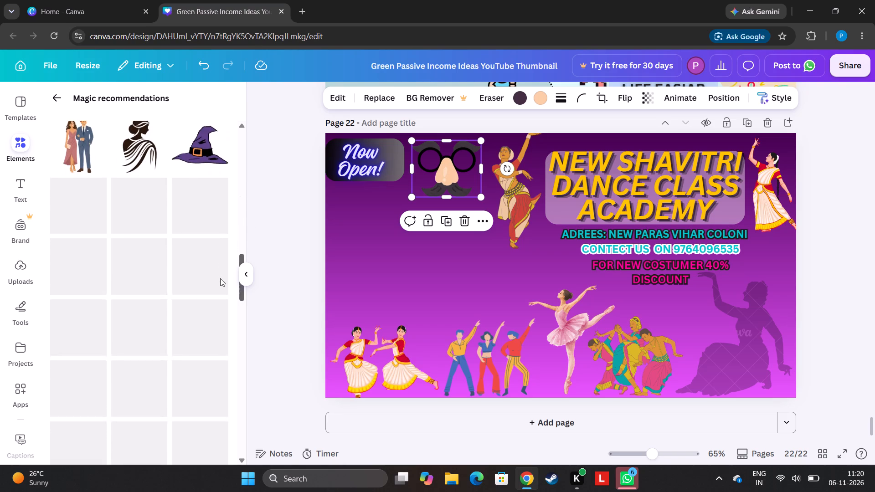
drag(220, 278, 219, 282)
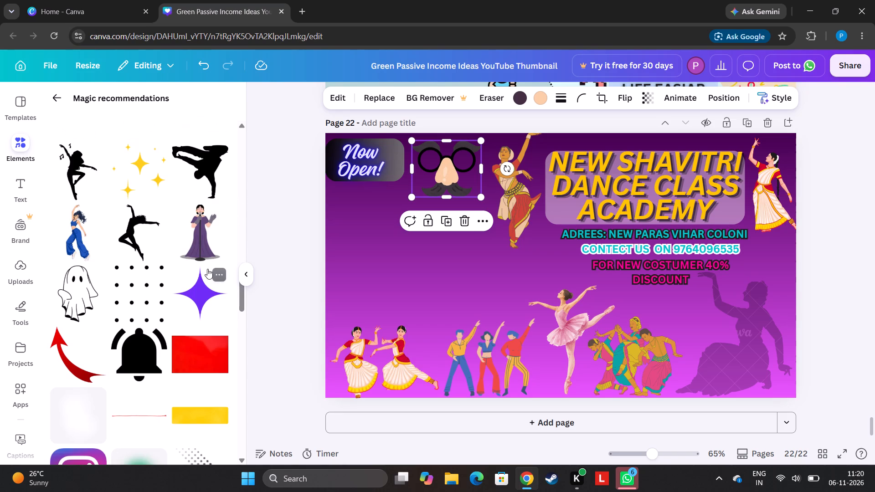
click(162, 173)
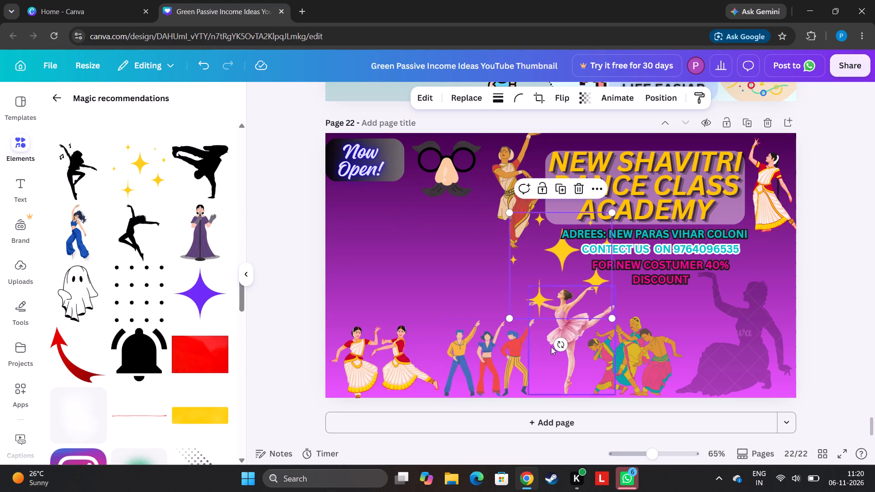
drag(569, 308, 385, 295)
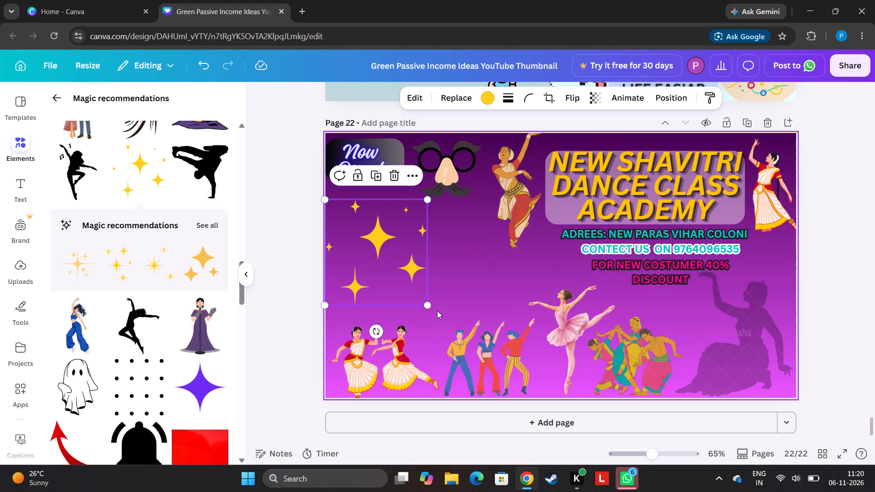
drag(432, 304, 421, 294)
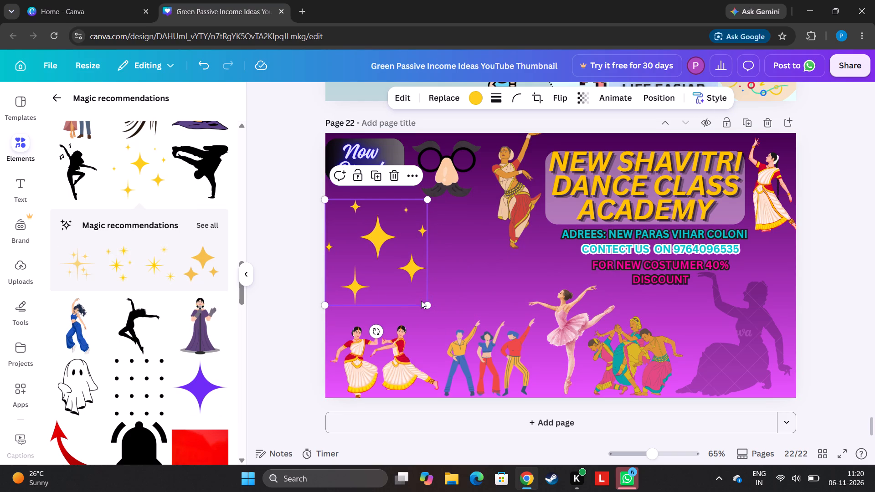
drag(428, 304, 406, 280)
drag(367, 265, 365, 257)
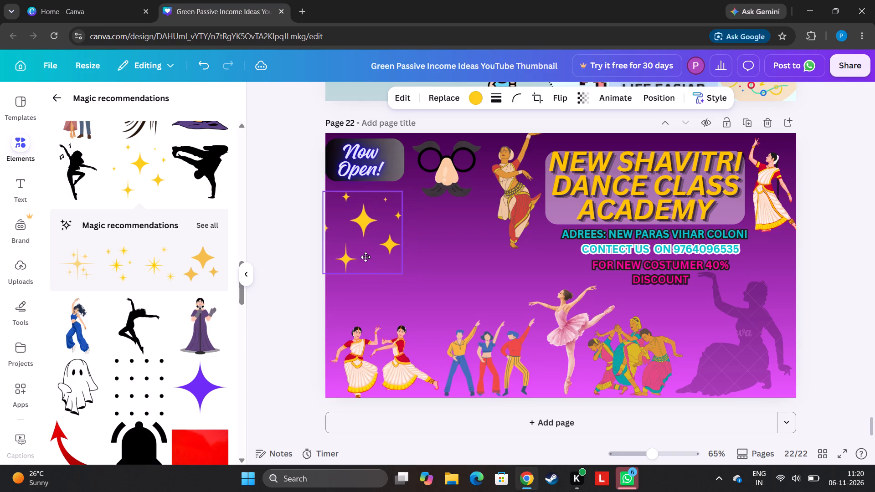
drag(365, 257, 371, 254)
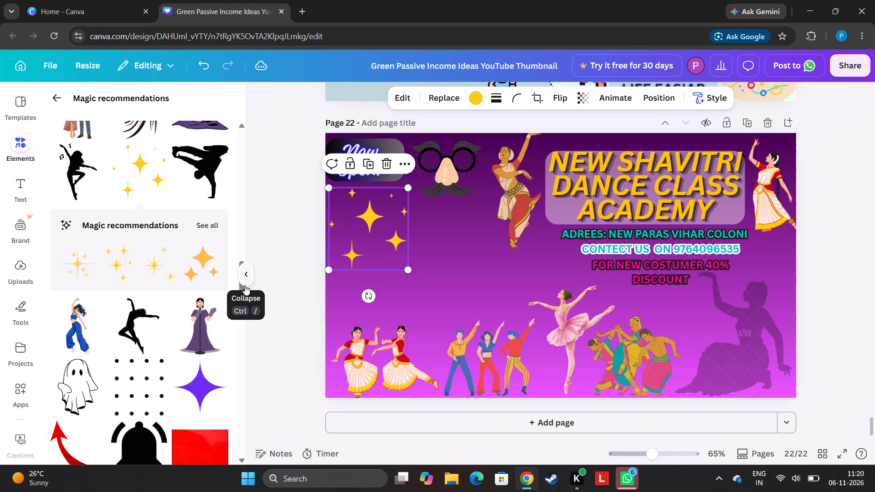
Add the blurred grey oval shadow from the recommended graphics and position it across the middle of the page.
drag(245, 285, 247, 309)
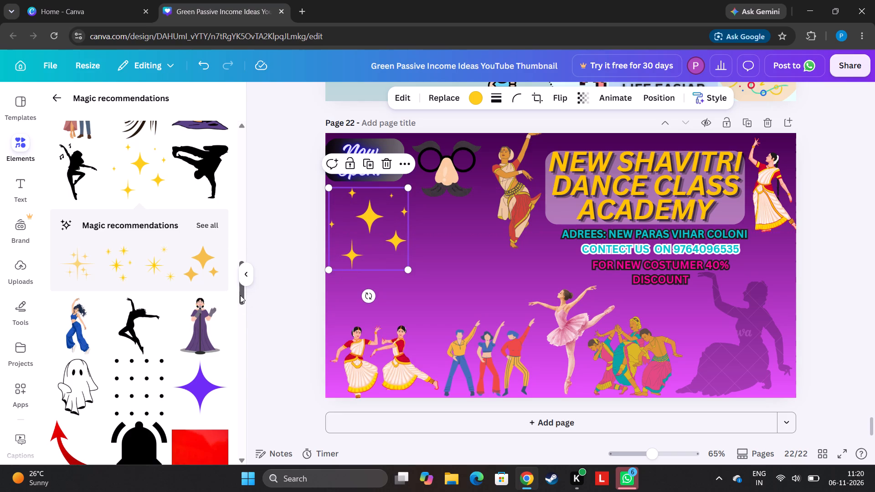
drag(246, 302, 234, 352)
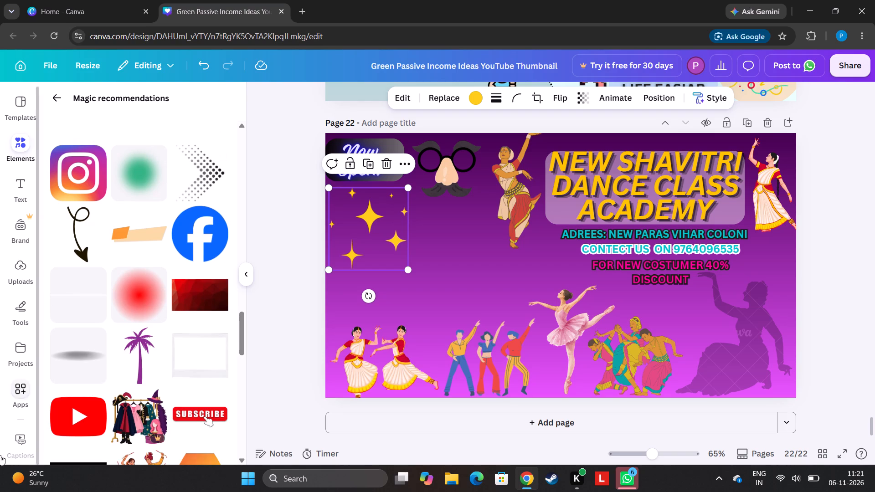
click(82, 337)
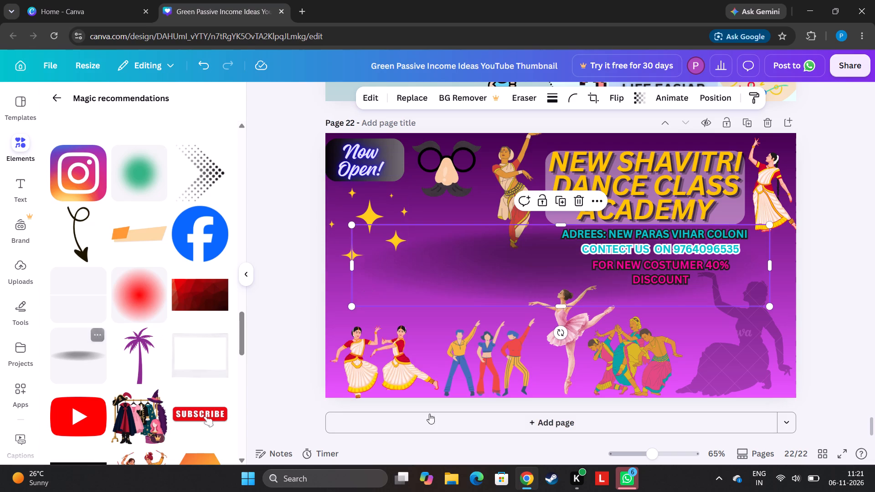
drag(505, 266, 482, 293)
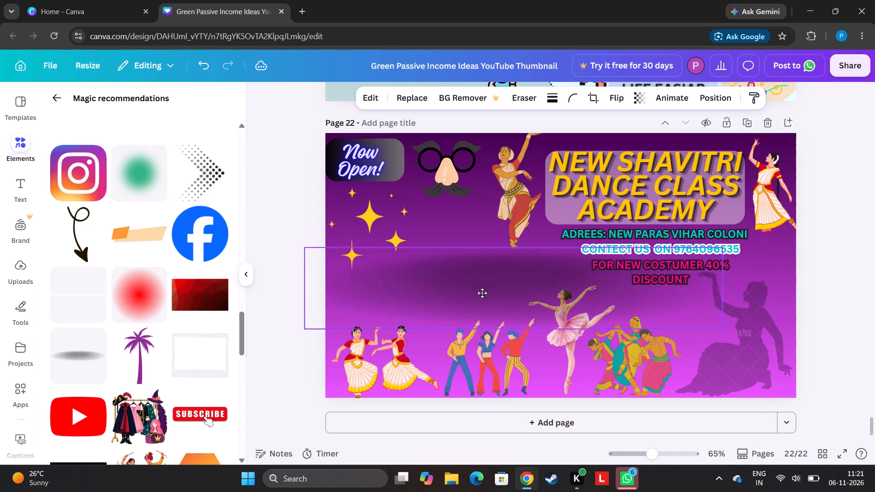
drag(482, 293, 517, 286)
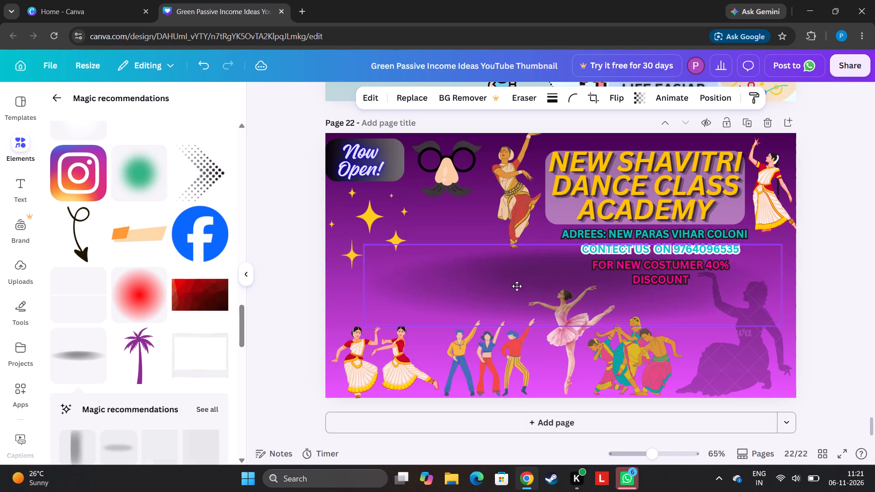
drag(517, 286, 474, 256)
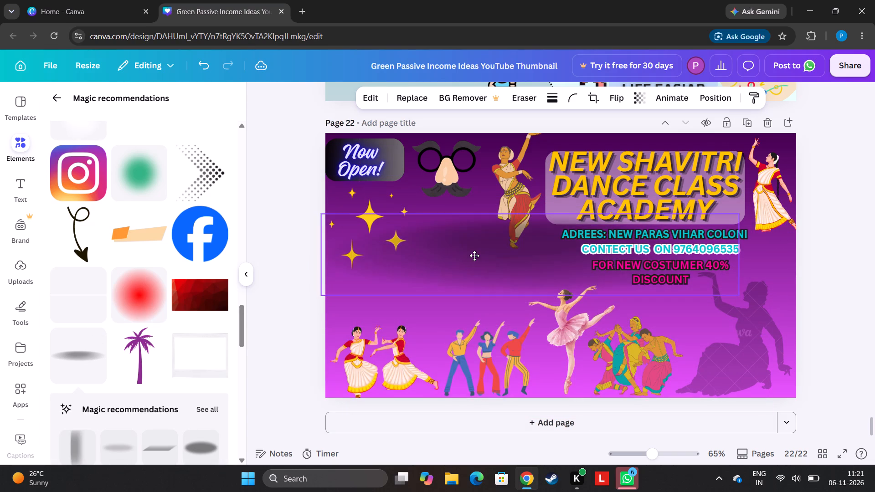
drag(474, 256, 483, 270)
click(487, 270)
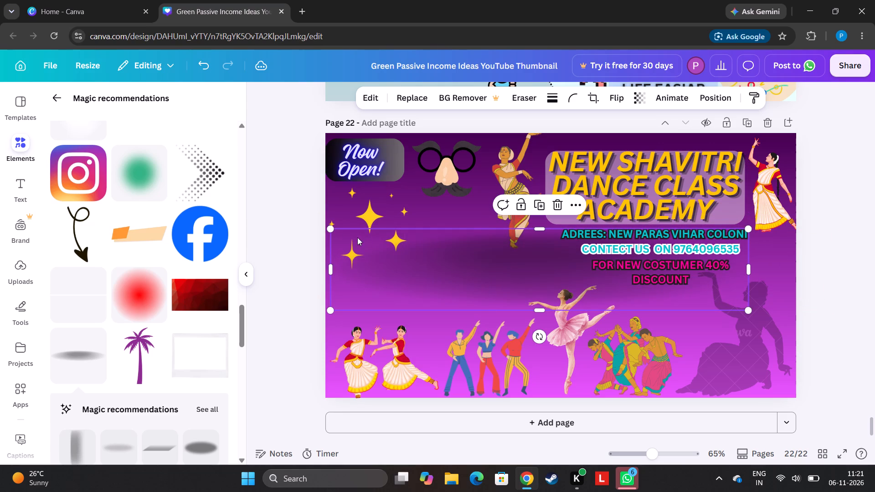
Shrink the blurred oval shadow to about two-thirds of its size and place it below the sparkle stars, left of the information lines.
drag(331, 232, 457, 252)
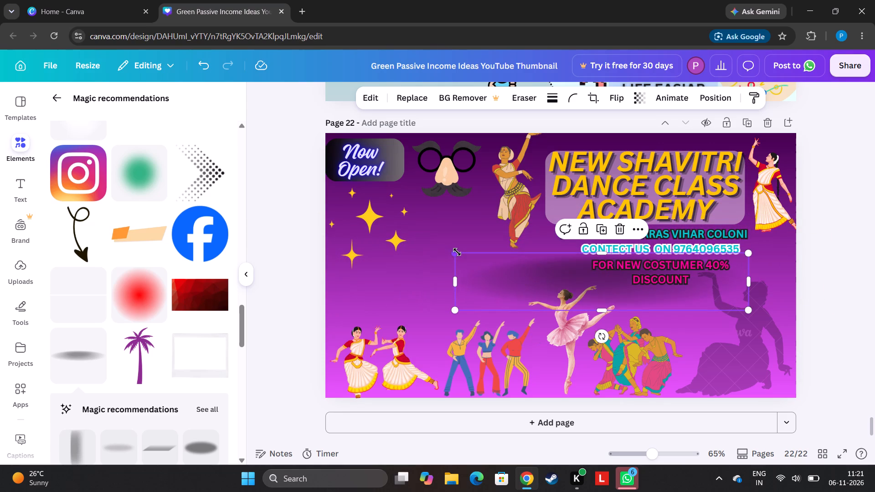
drag(583, 280, 421, 286)
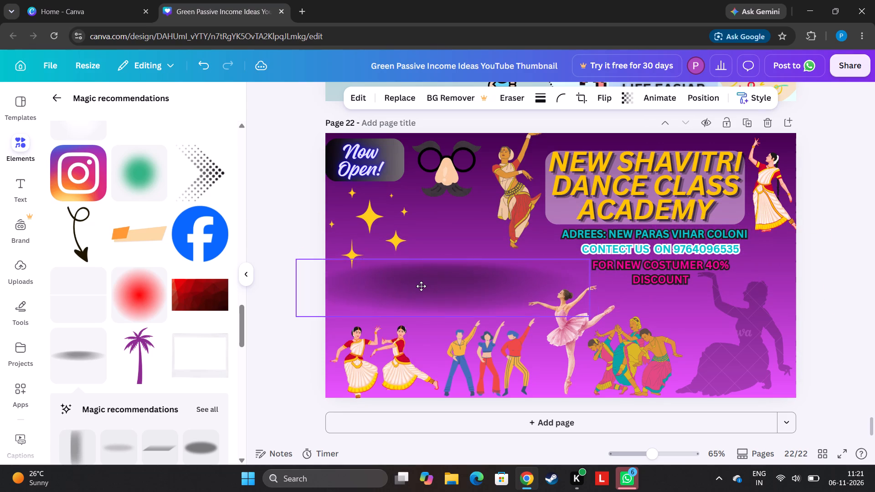
drag(421, 286, 431, 274)
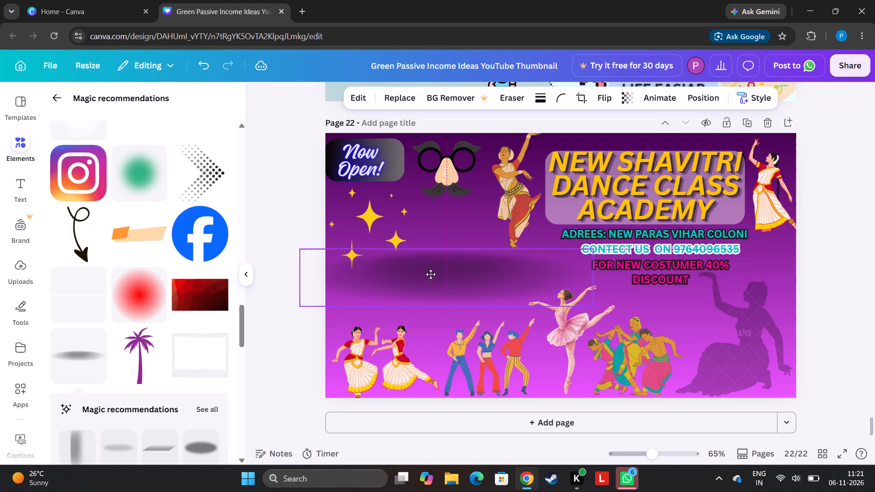
drag(431, 274, 433, 272)
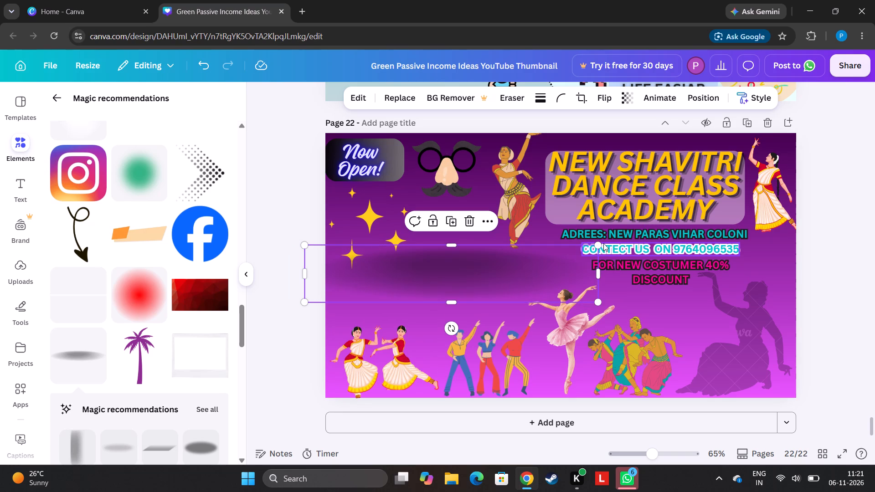
drag(596, 246, 566, 258)
drag(516, 281, 534, 282)
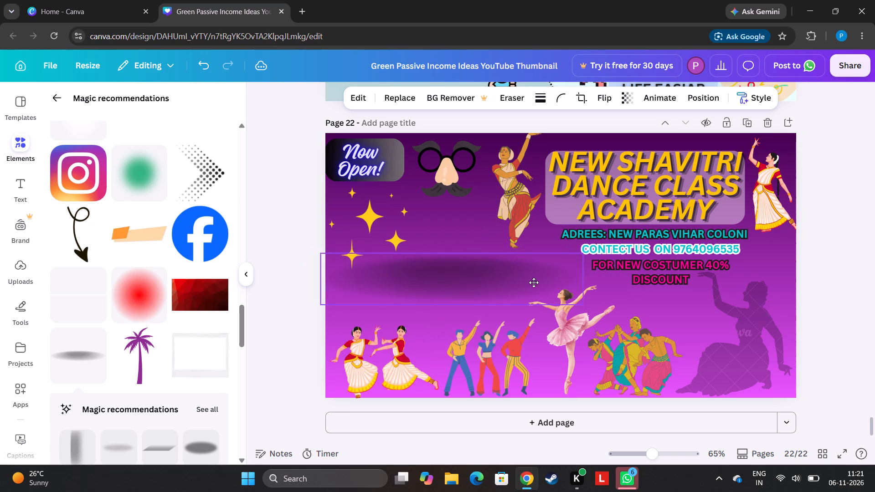
drag(534, 282, 535, 276)
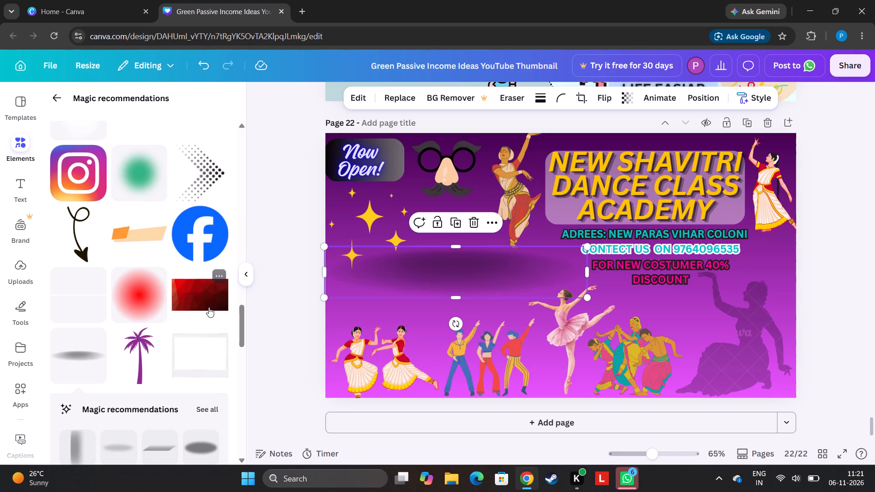
Add the halftone dotted arrow from the recommended graphics, shrink it to about two-thirds and place it at the page's left edge above the dancing pair.
click(175, 189)
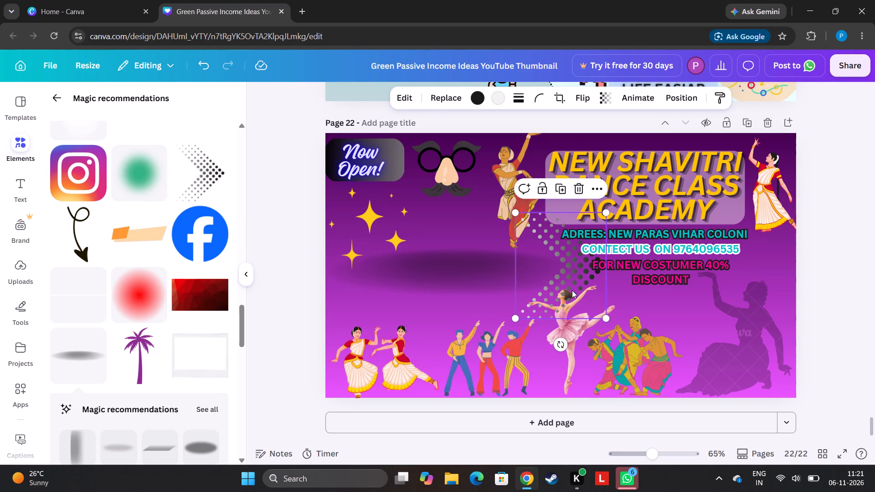
drag(571, 289, 391, 298)
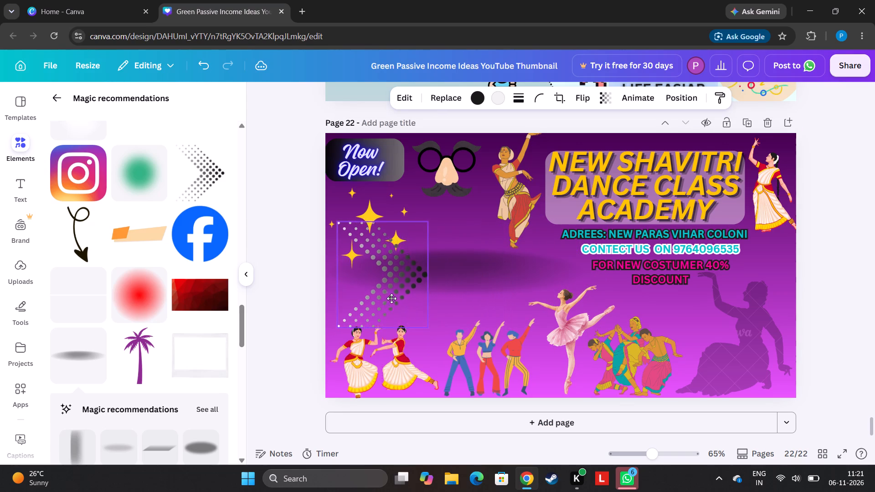
drag(391, 298, 378, 313)
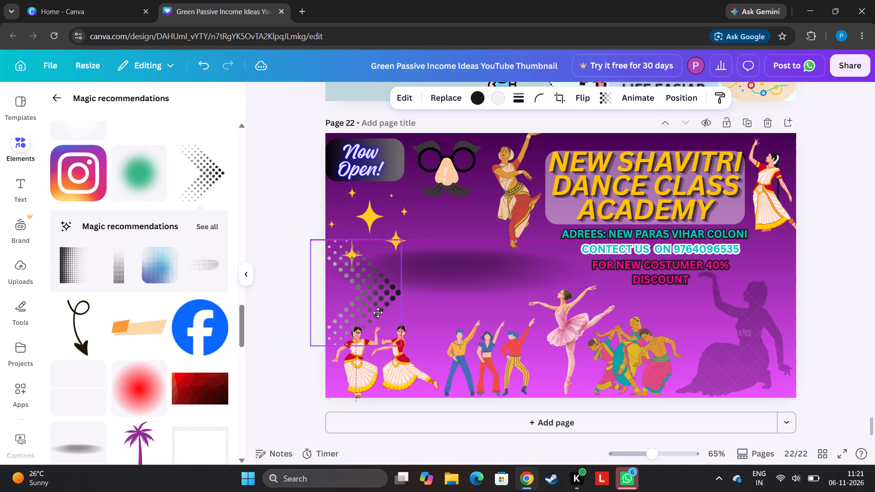
drag(378, 313, 377, 310)
drag(412, 334, 369, 311)
drag(355, 287, 349, 315)
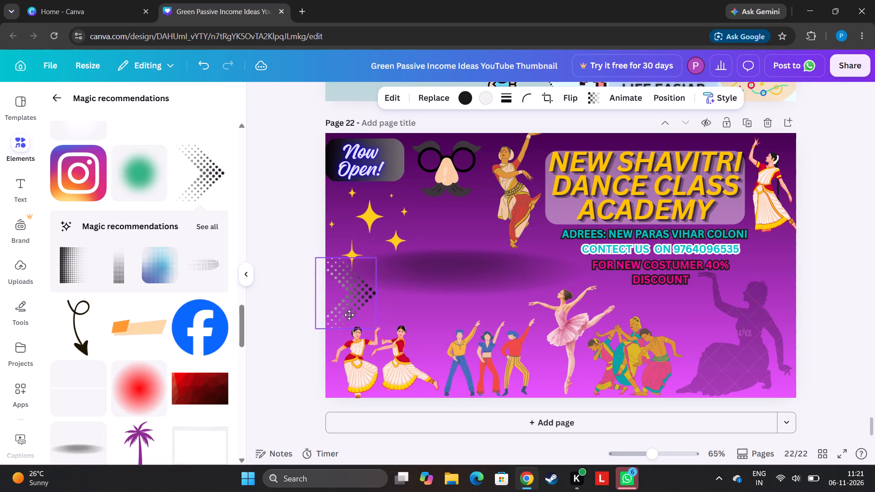
drag(349, 315, 345, 318)
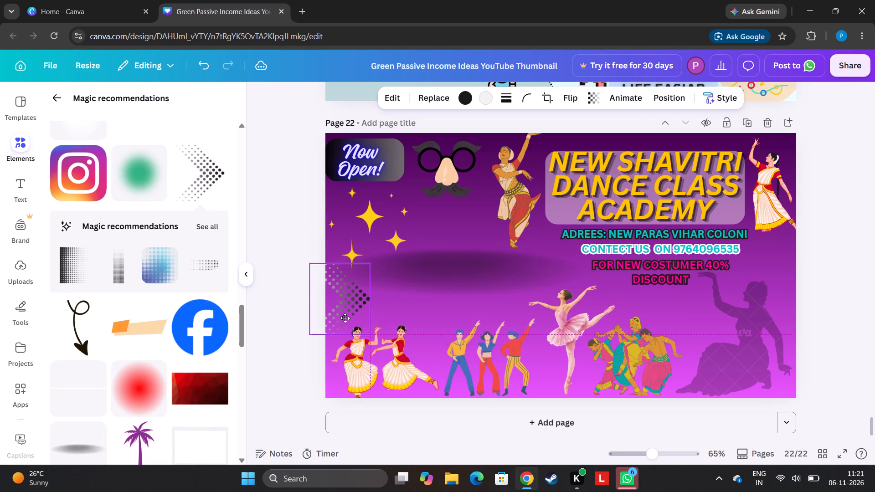
drag(345, 318, 341, 310)
Nudge the blurred oval shadow slightly up and to the left.
drag(436, 266, 436, 266)
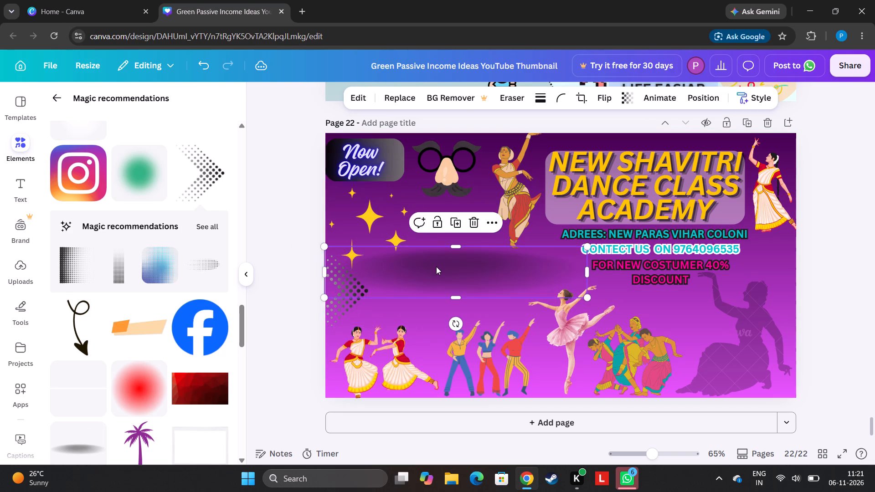
drag(436, 266, 431, 261)
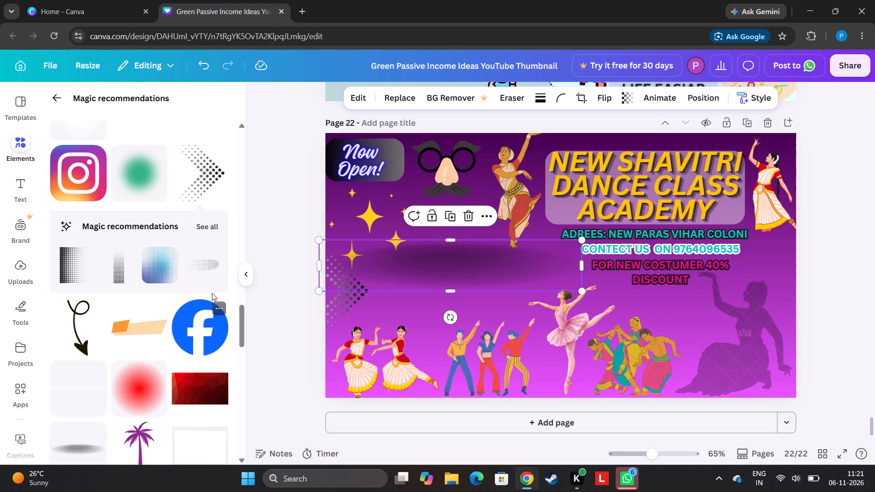
Add the blurred yellow glow circle from the recommended graphics and place it near the middle of the page.
drag(241, 318, 236, 339)
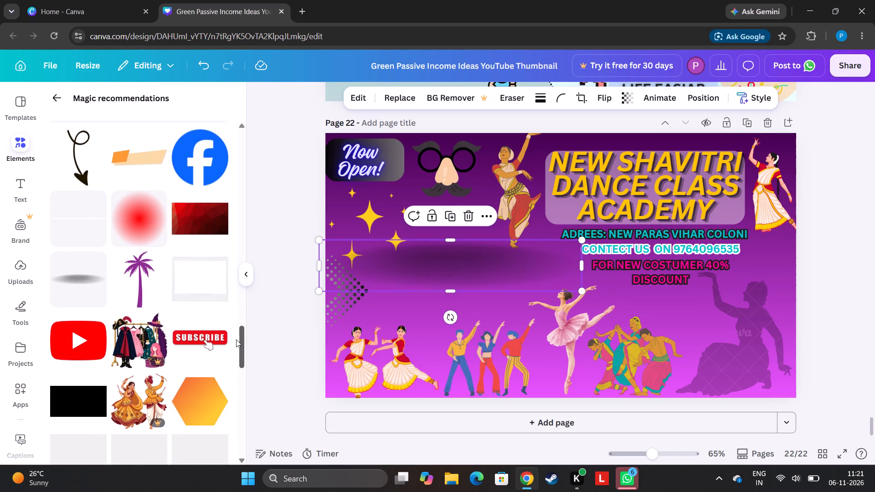
drag(236, 339, 236, 340)
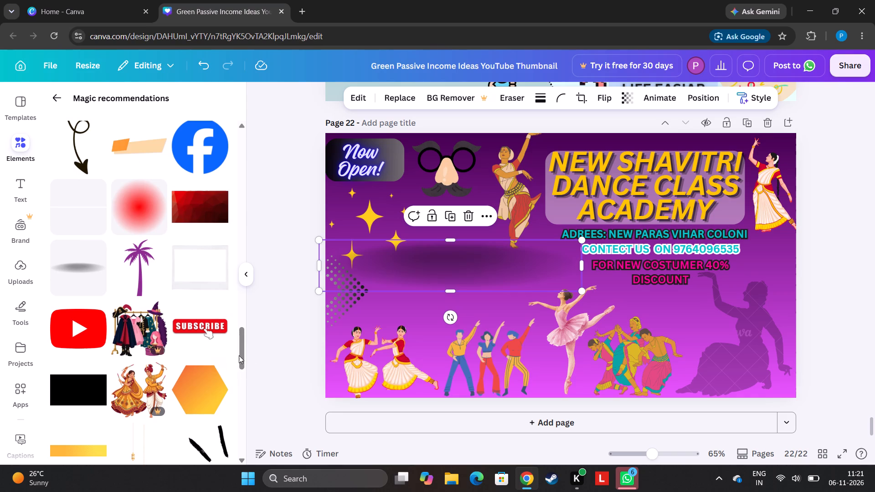
drag(245, 349, 231, 382)
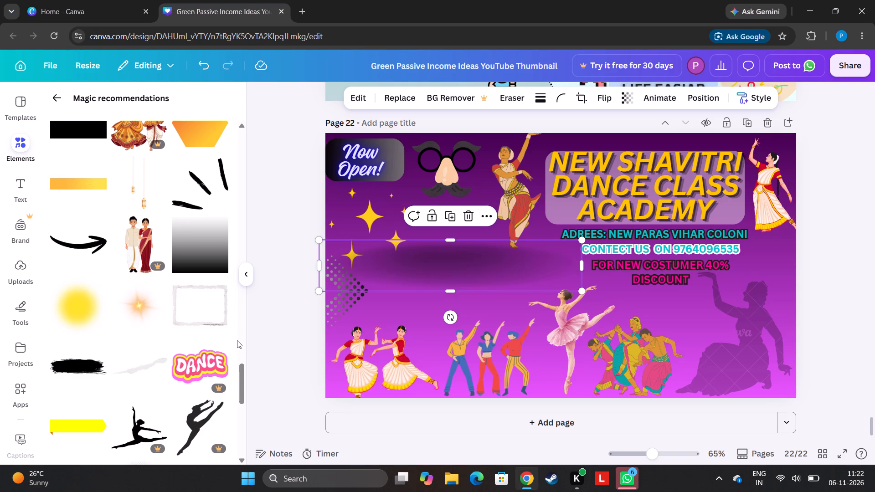
click(98, 305)
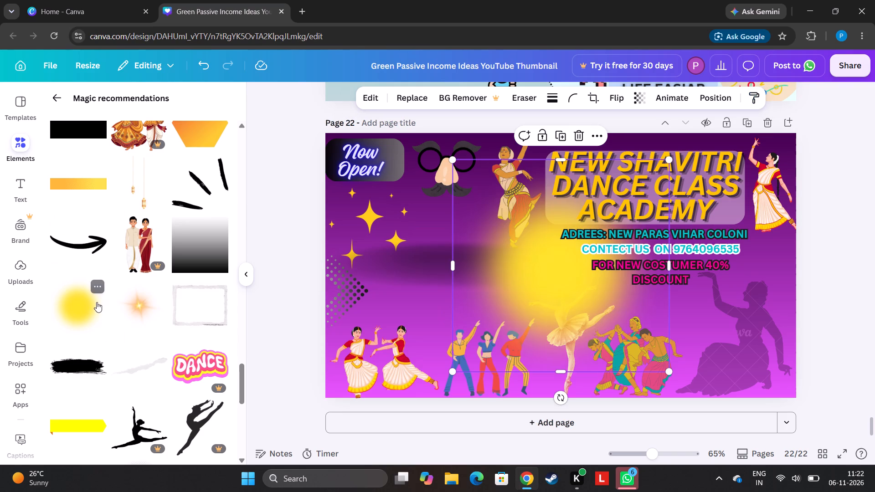
drag(525, 281, 233, 418)
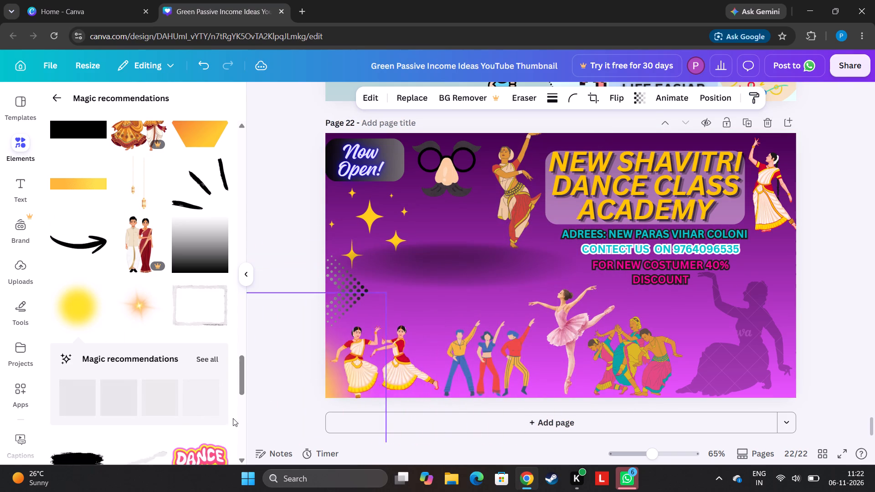
drag(233, 418, 500, 292)
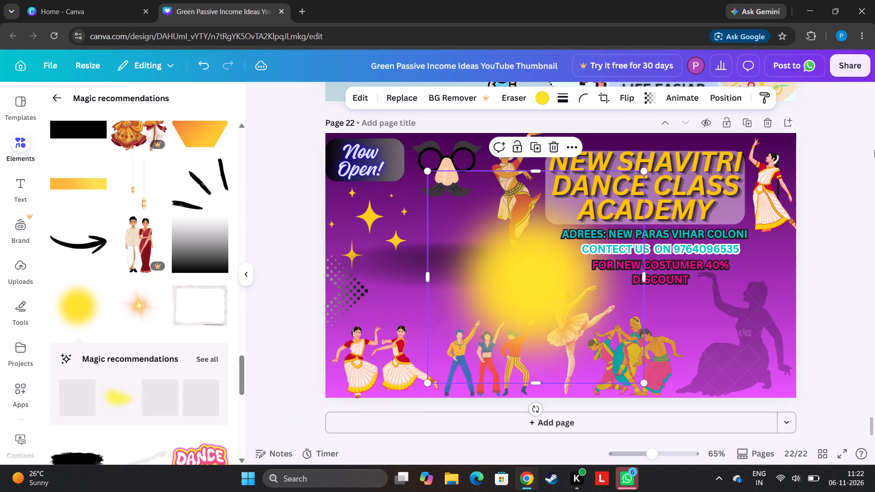
Move the yellow glow's layer to the bottom of the stack, directly above the page background.
click(729, 92)
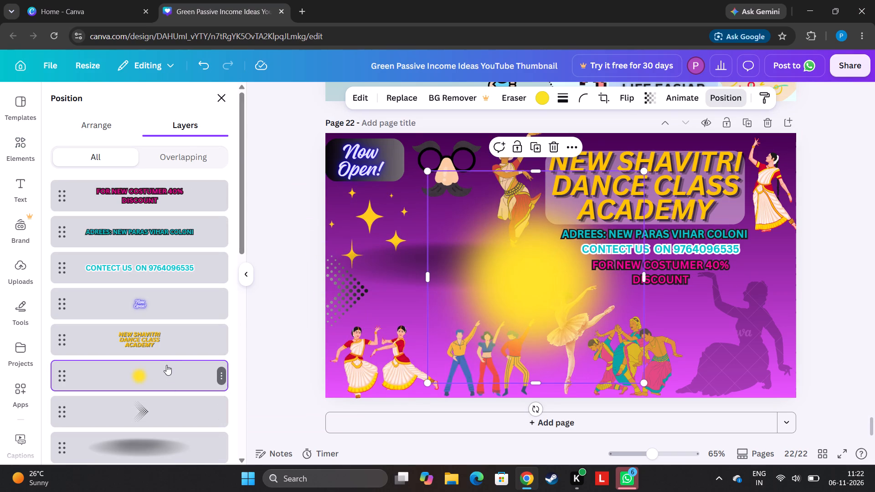
drag(166, 365, 138, 465)
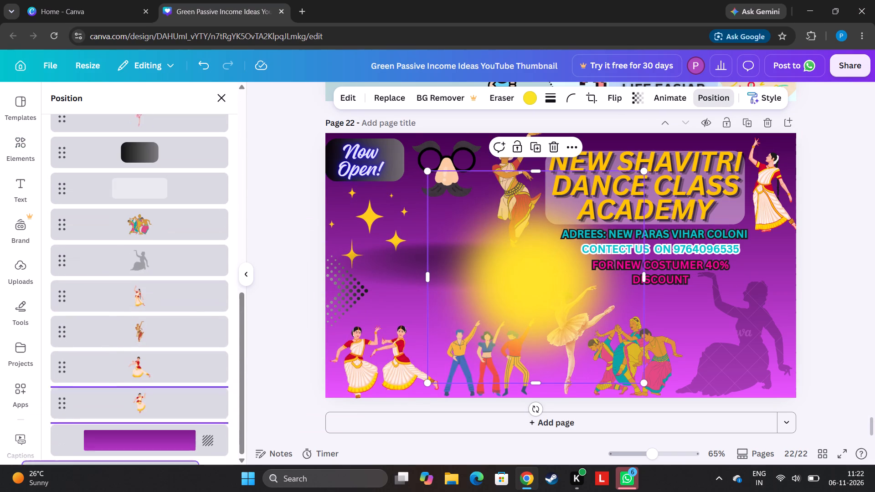
drag(138, 465, 153, 412)
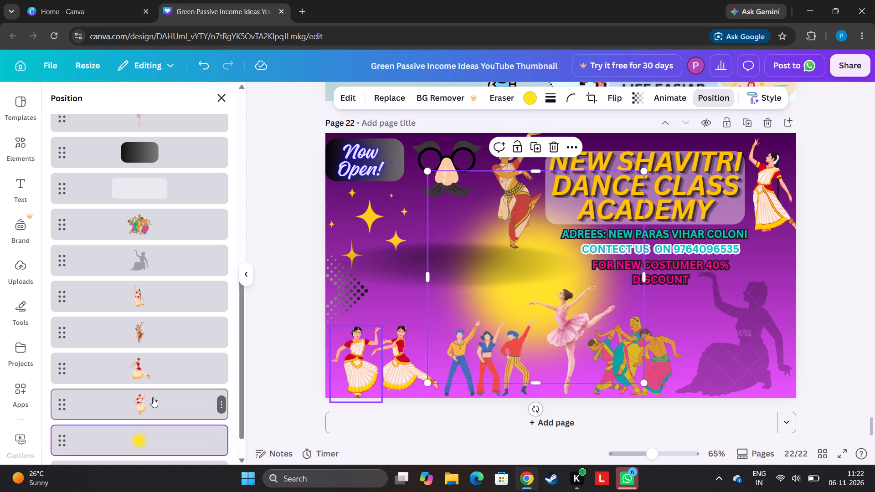
click(217, 86)
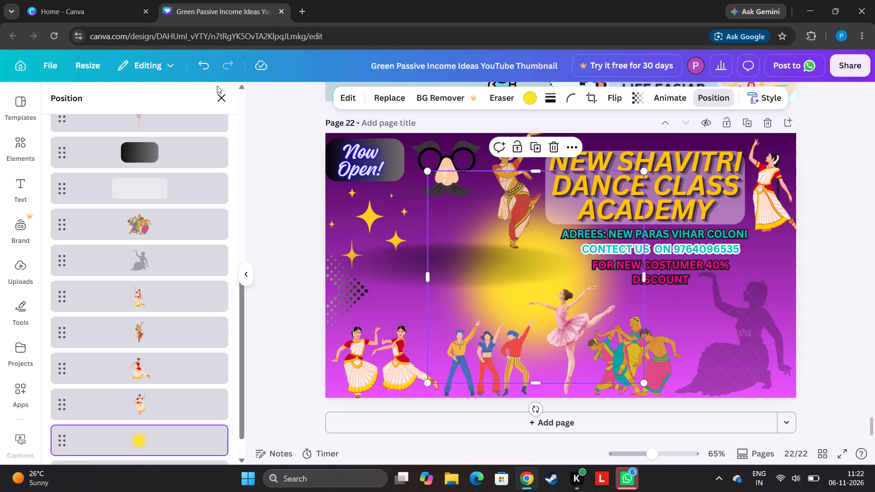
click(227, 100)
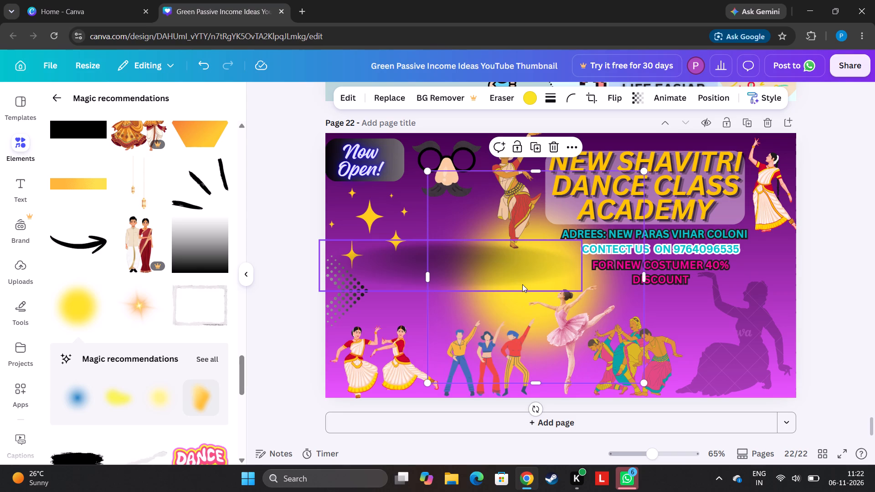
Reposition the yellow glow beneath the disguise graphic, between the sparkle stars and the classical dancer, behind the oval shadow.
drag(518, 305, 428, 290)
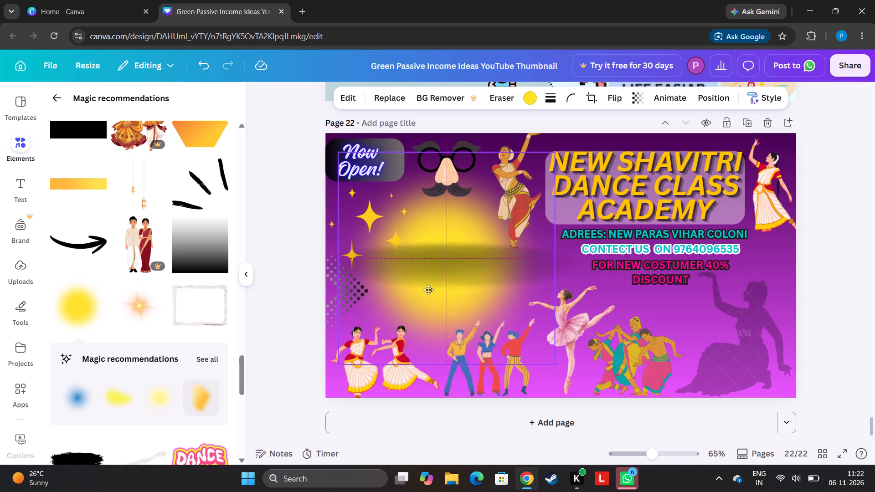
drag(428, 290, 416, 259)
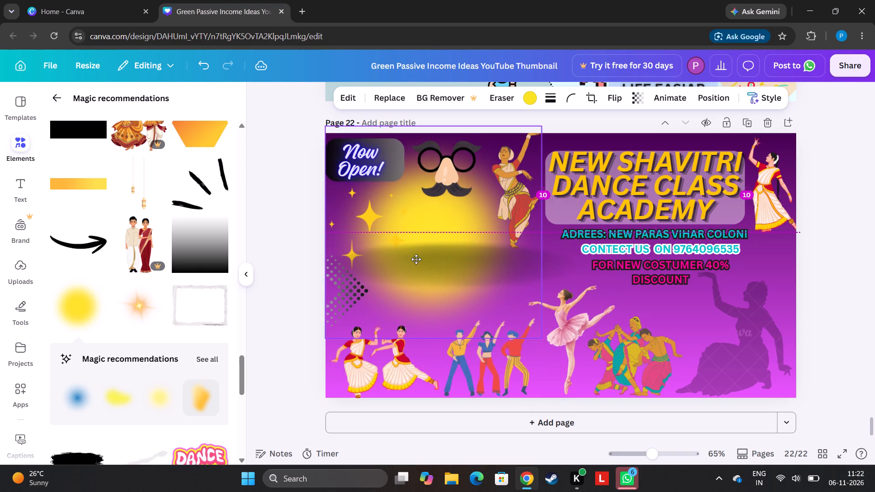
drag(416, 259, 351, 254)
click(351, 252)
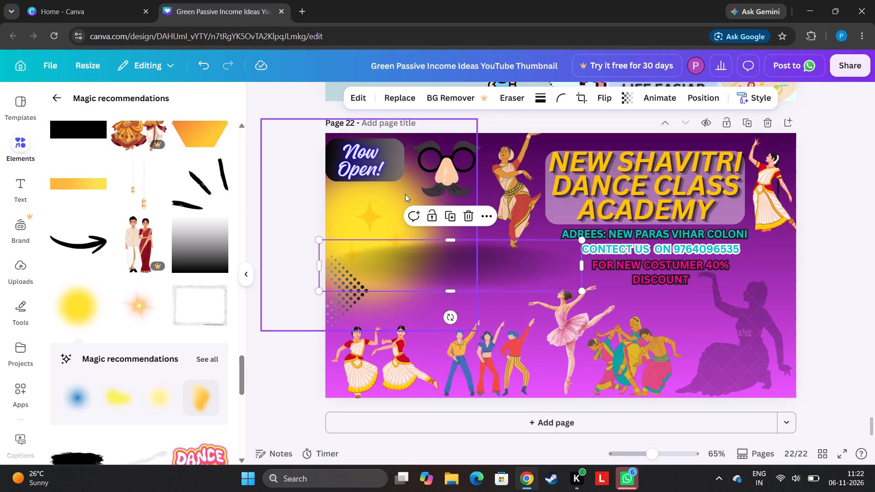
drag(411, 189, 493, 209)
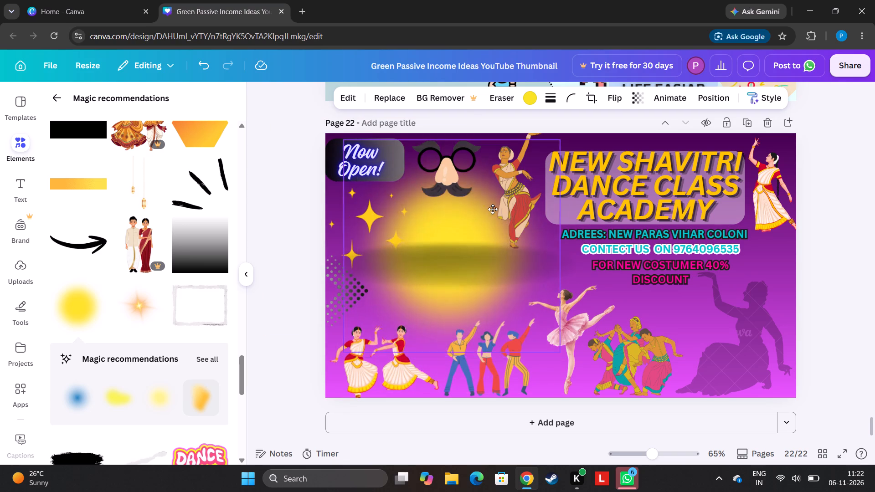
drag(493, 209, 487, 222)
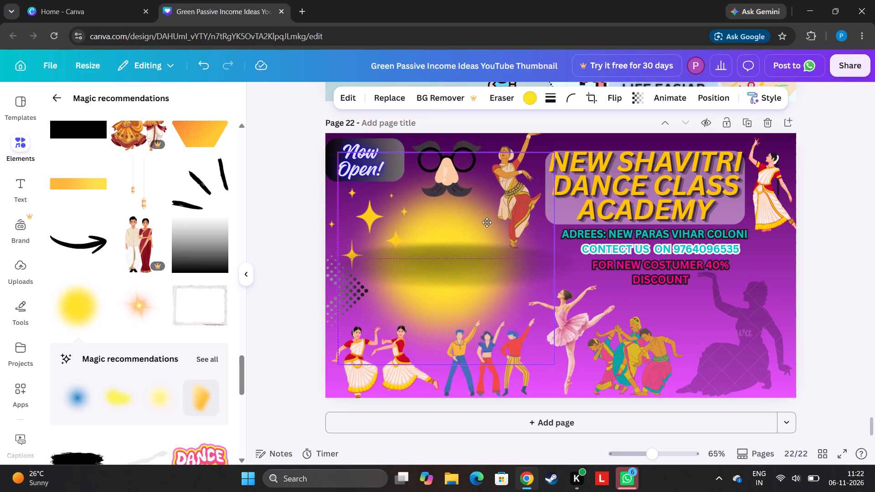
drag(487, 222, 485, 220)
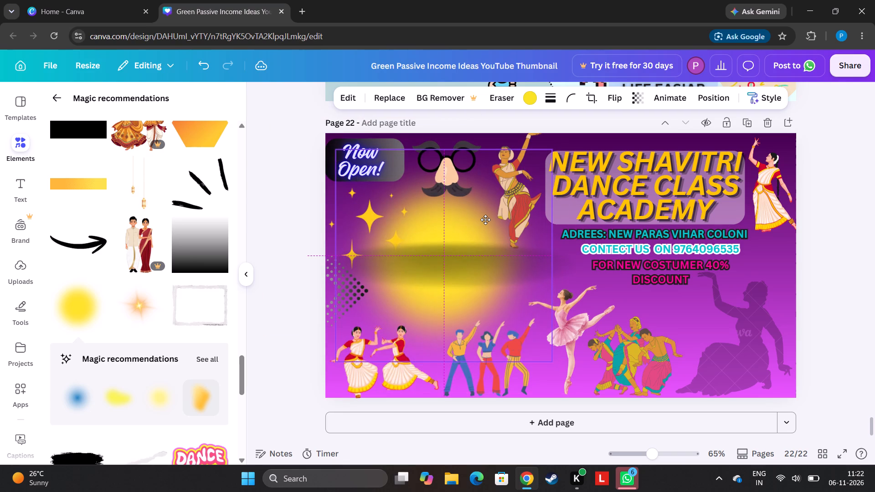
drag(485, 220, 551, 222)
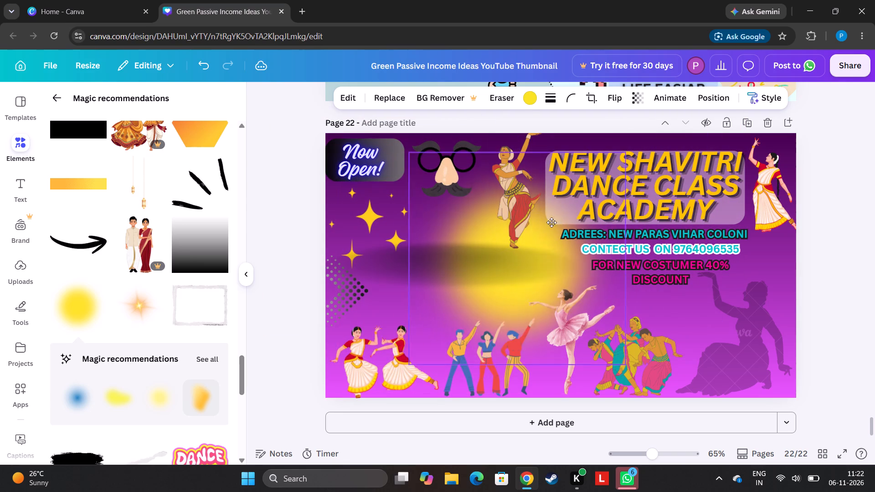
drag(551, 222, 498, 226)
Try green, teal, slate and yellow tints on the glow beneath the disguise graphic, settling on amber yellow from the photo colours.
click(526, 95)
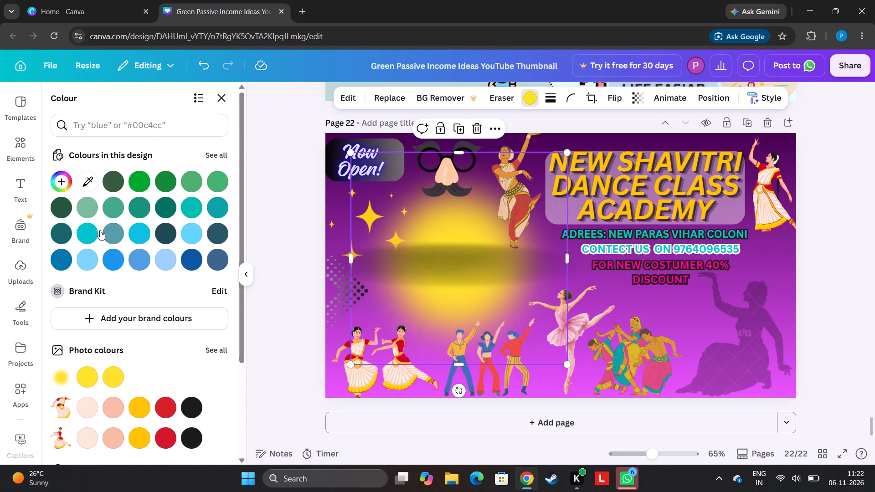
click(146, 177)
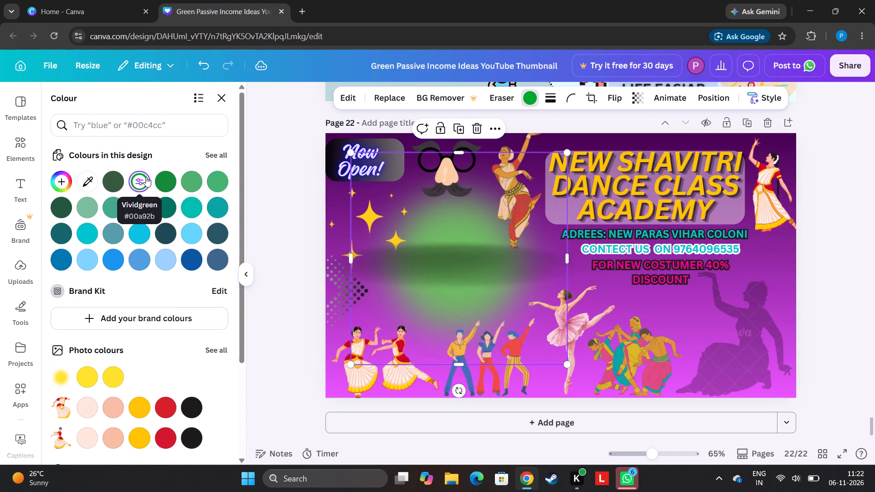
click(221, 210)
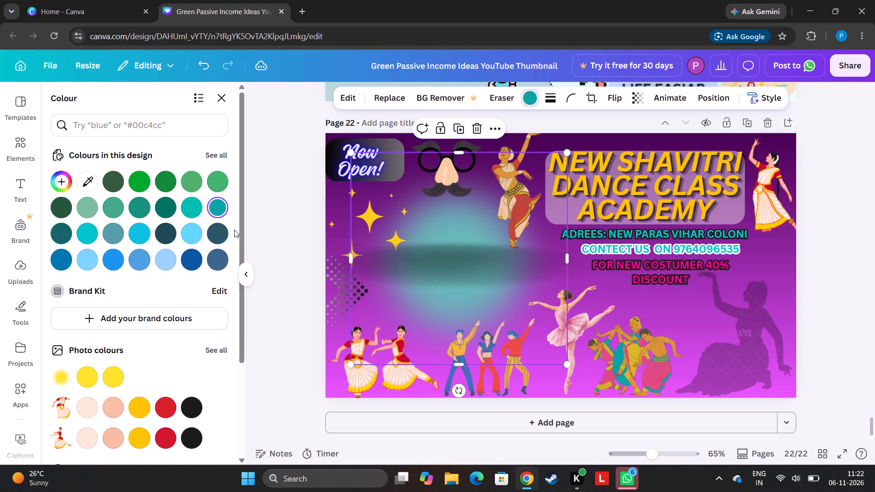
click(216, 234)
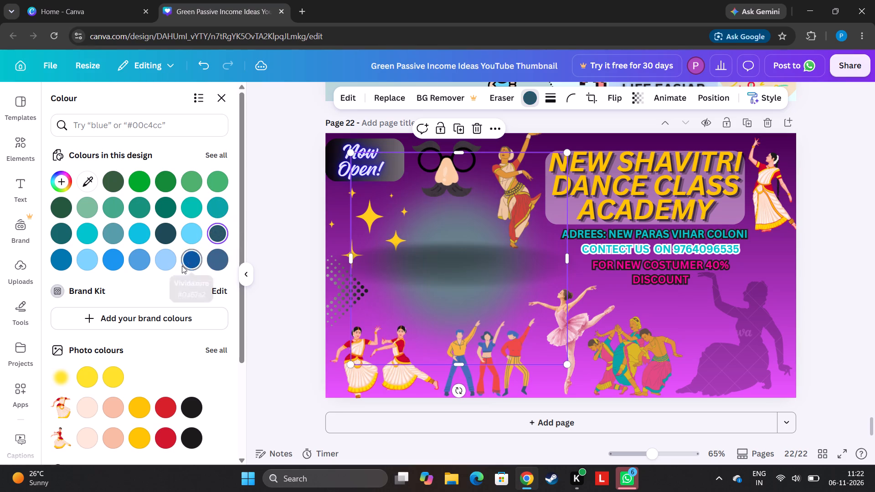
click(108, 375)
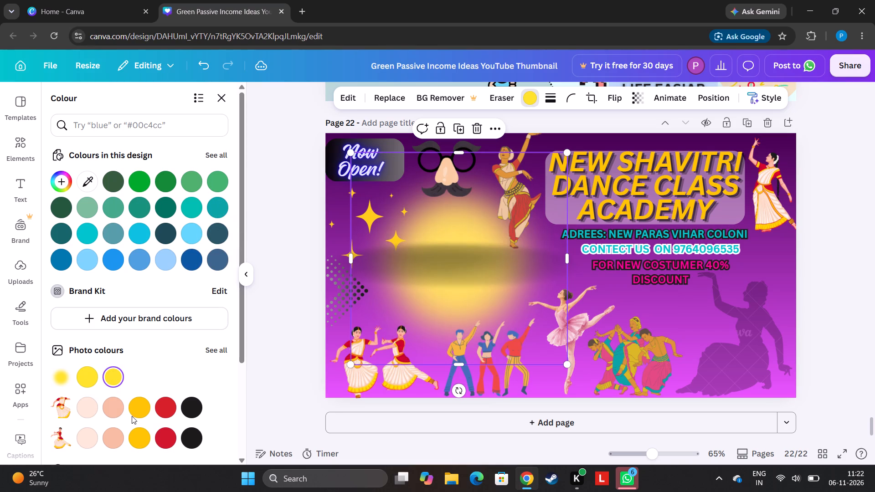
click(134, 414)
click(134, 410)
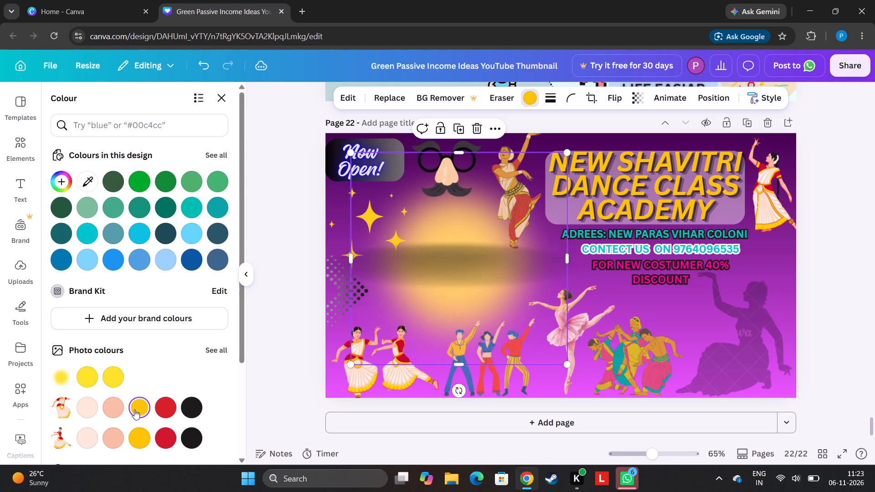
click(134, 410)
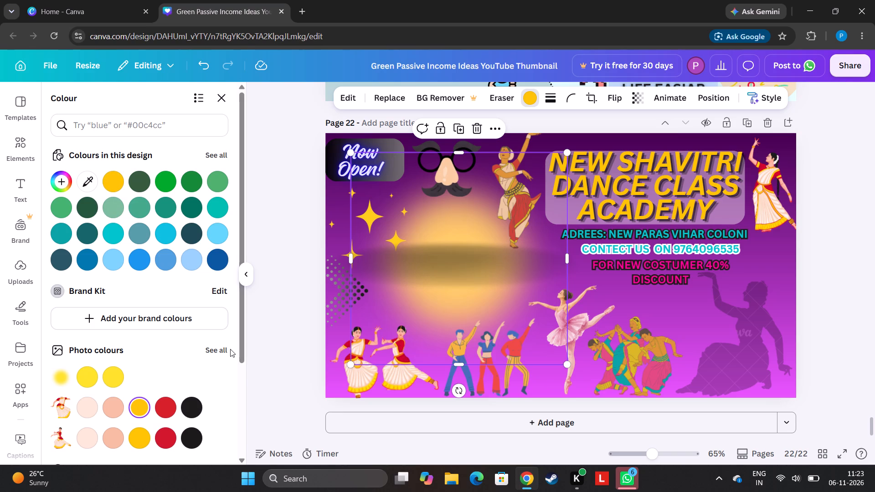
drag(230, 349, 227, 377)
click(145, 440)
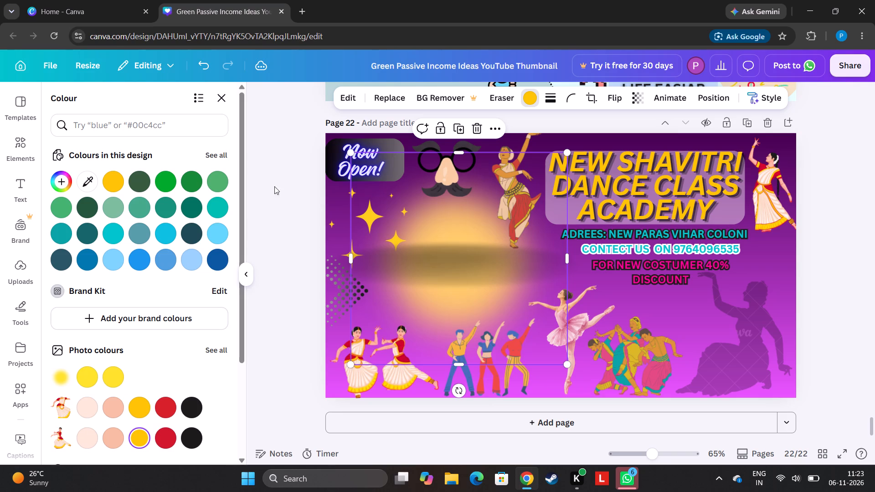
Duplicate the amber glow and place the copy beside the information lines, overlapping the standing dancer at the page's upper right.
click(459, 129)
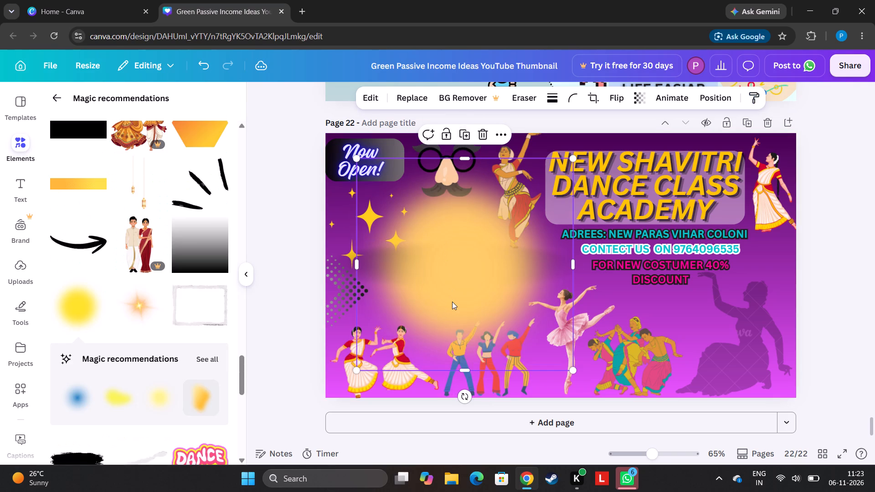
drag(452, 302, 778, 231)
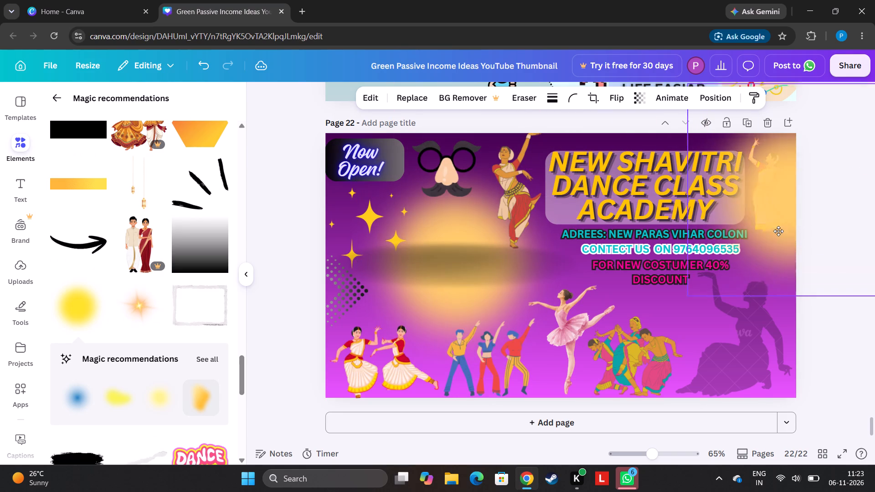
drag(778, 231, 731, 261)
Move the duplicated glow's layer down the stack, beneath all the text, decorative graphics and dancers.
click(731, 100)
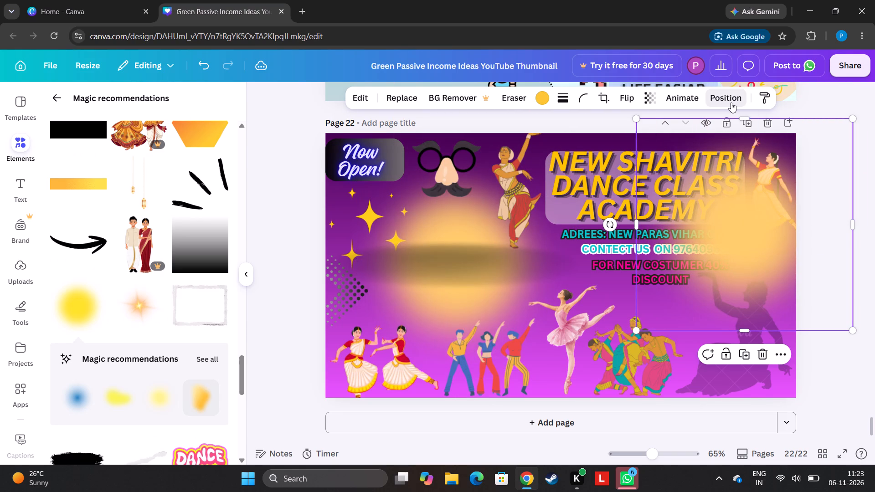
drag(175, 189, 168, 245)
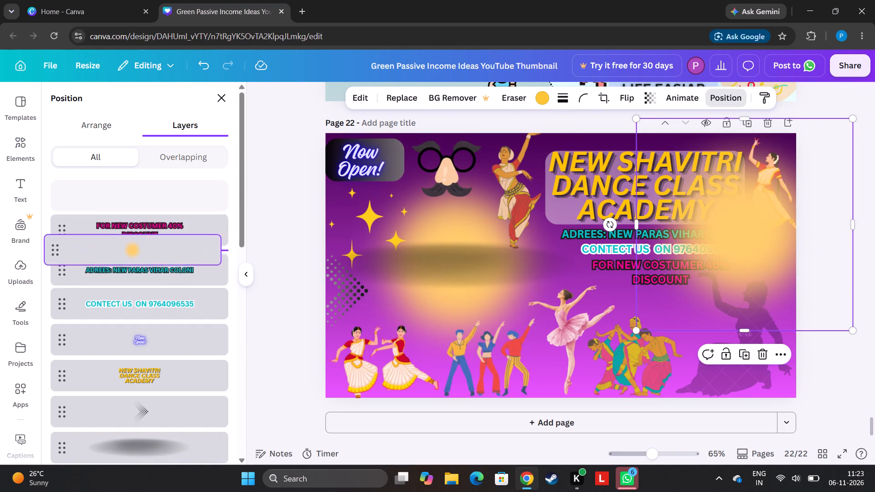
drag(168, 245, 93, 484)
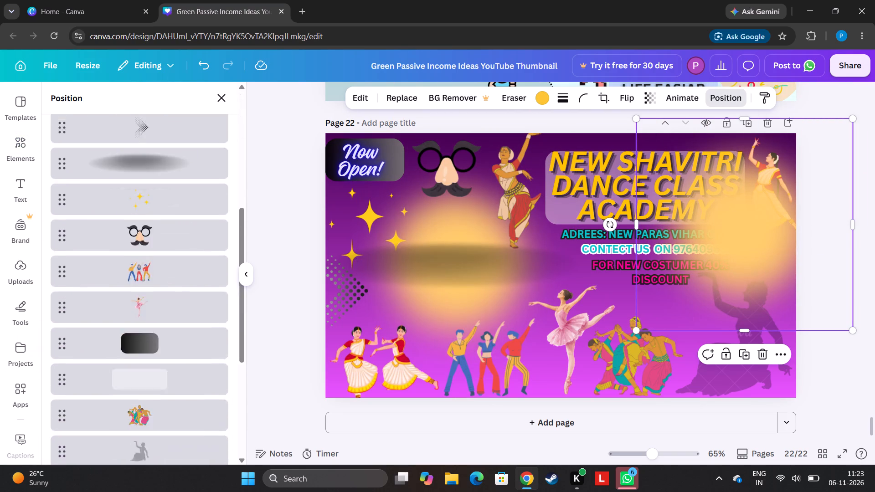
drag(93, 484, 155, 387)
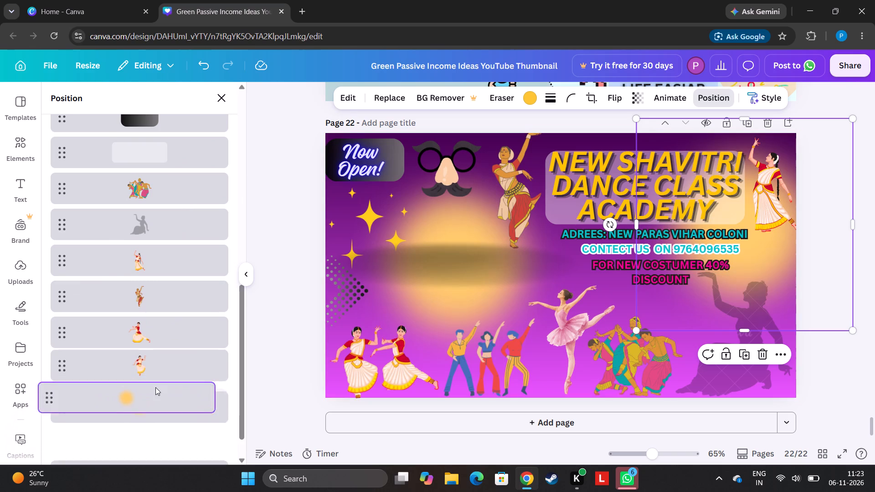
click(210, 98)
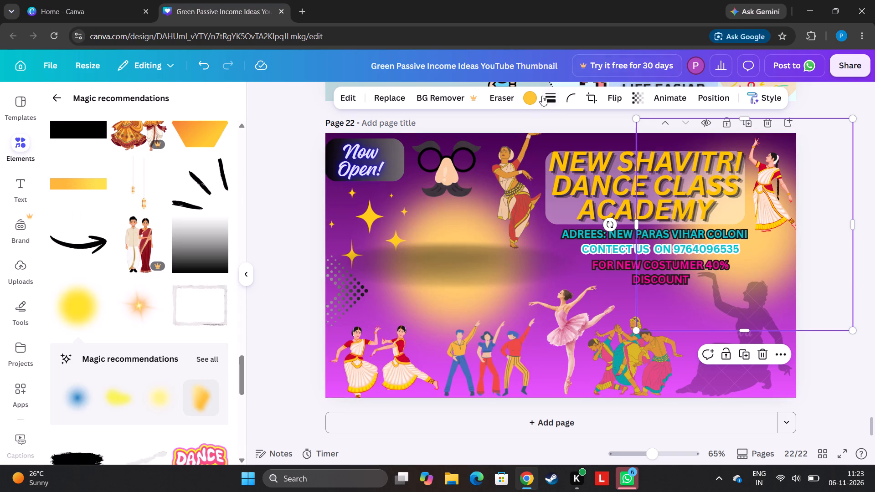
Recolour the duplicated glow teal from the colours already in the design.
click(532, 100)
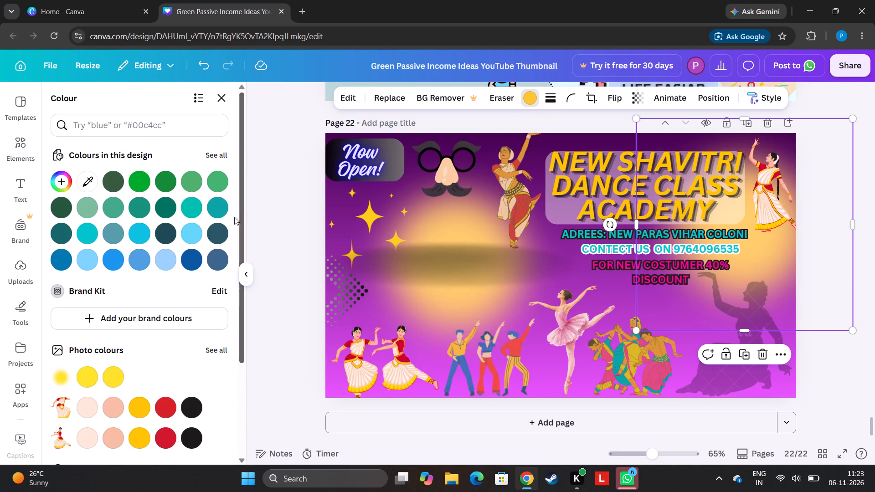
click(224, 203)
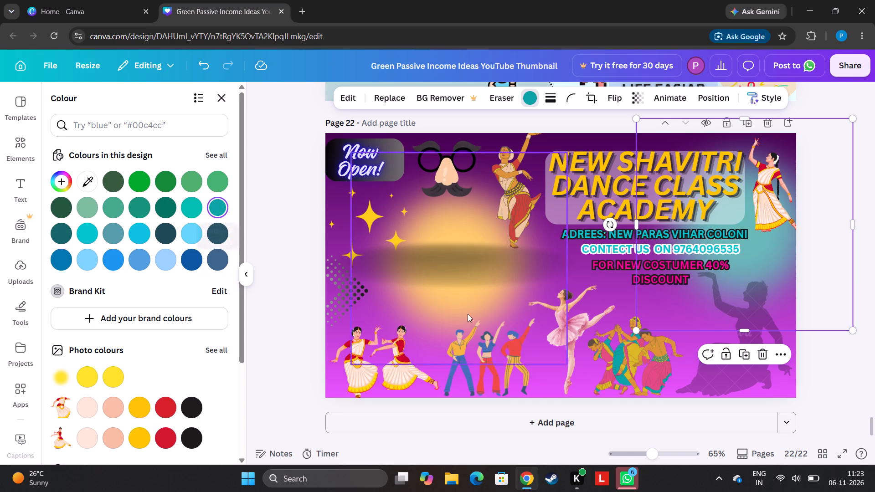
Reposition the duplicated glow behind the discount line, just above the group of classical dancers.
drag(758, 240, 699, 270)
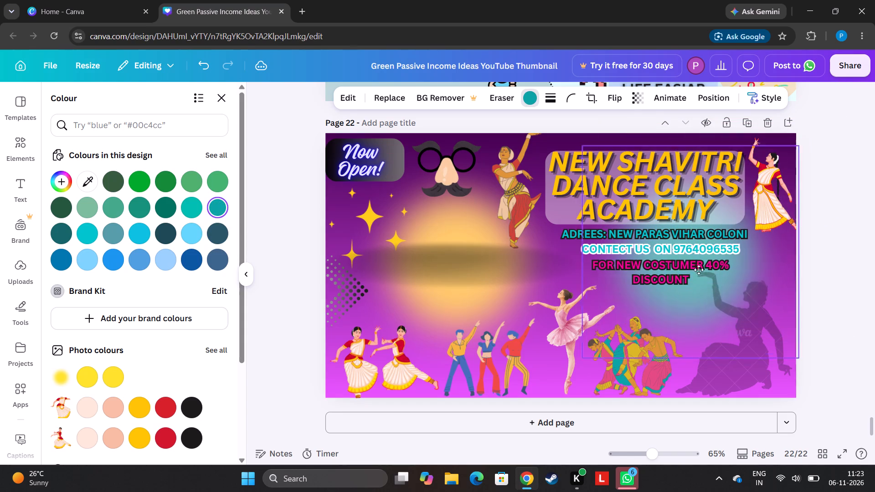
drag(699, 270, 660, 263)
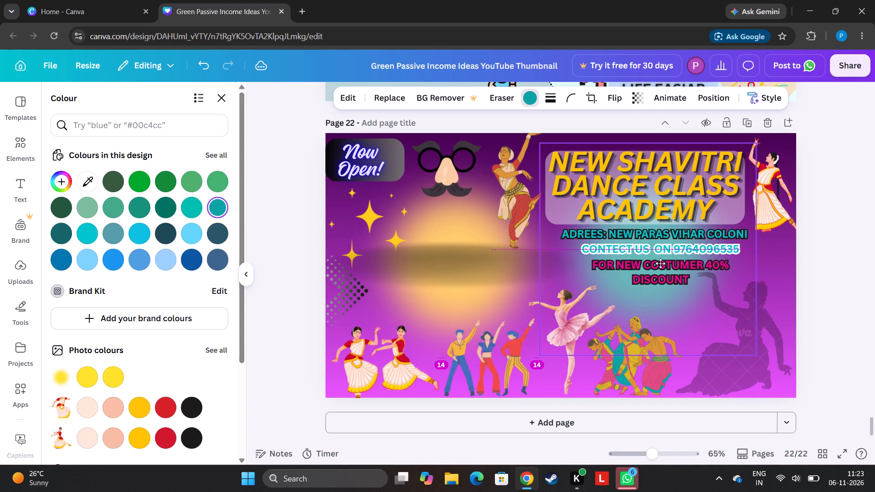
drag(660, 263, 637, 230)
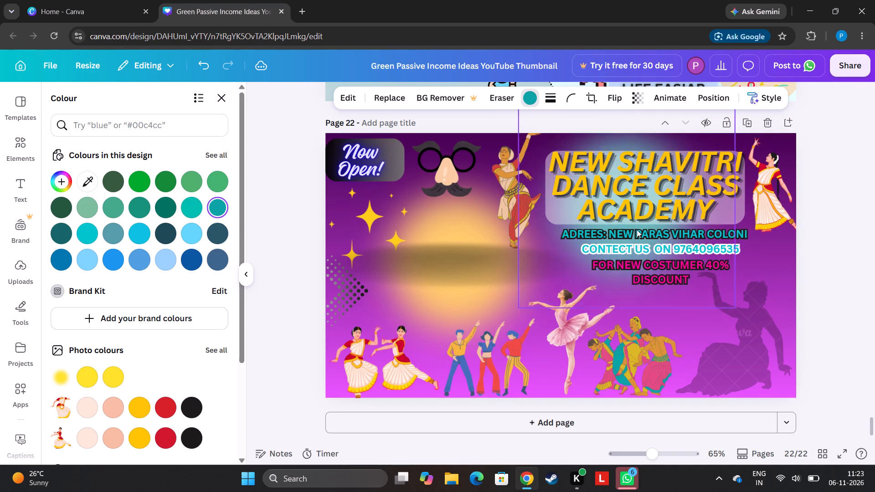
drag(637, 230, 656, 276)
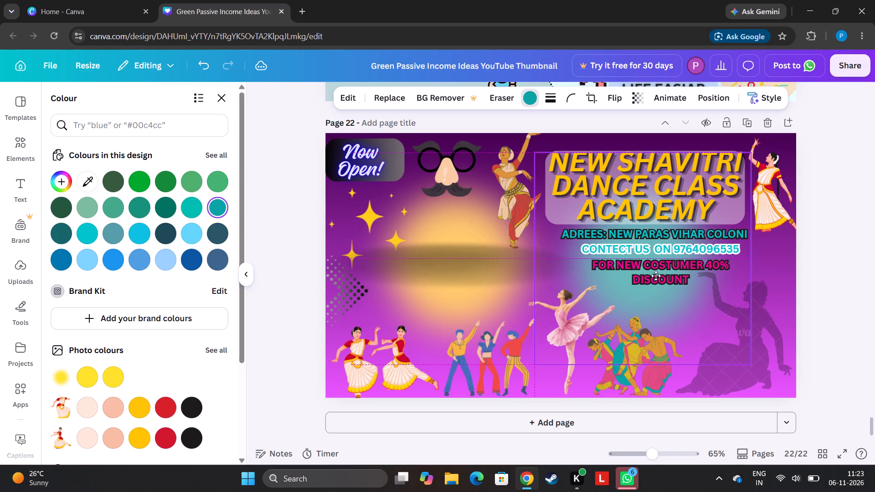
drag(656, 276, 656, 283)
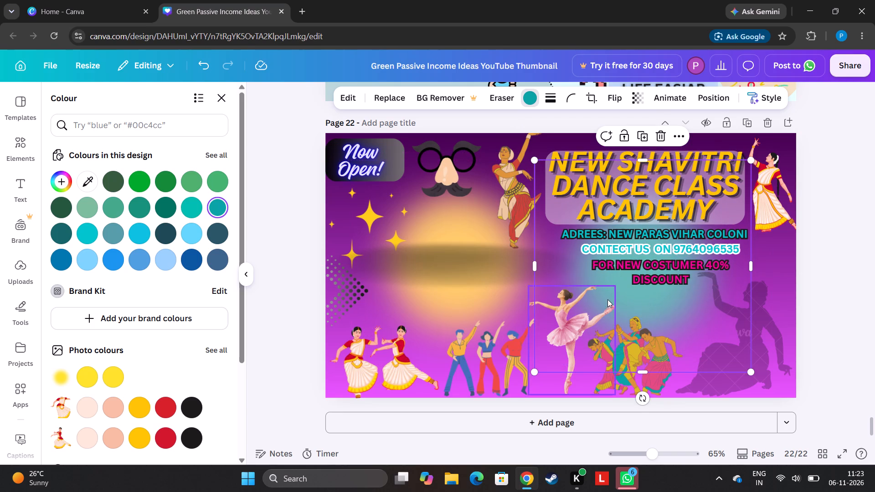
Try black, peach, dark blue and white on the duplicated glow, settling on violet from the default solid colours.
click(197, 406)
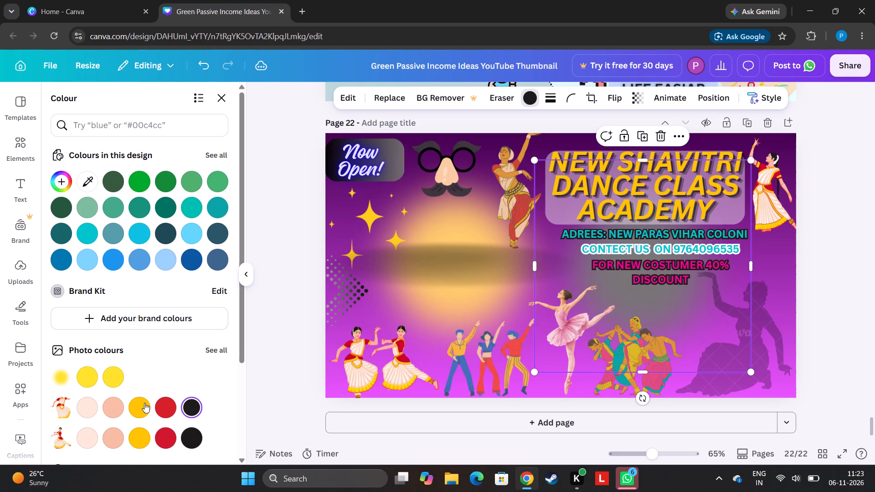
click(118, 408)
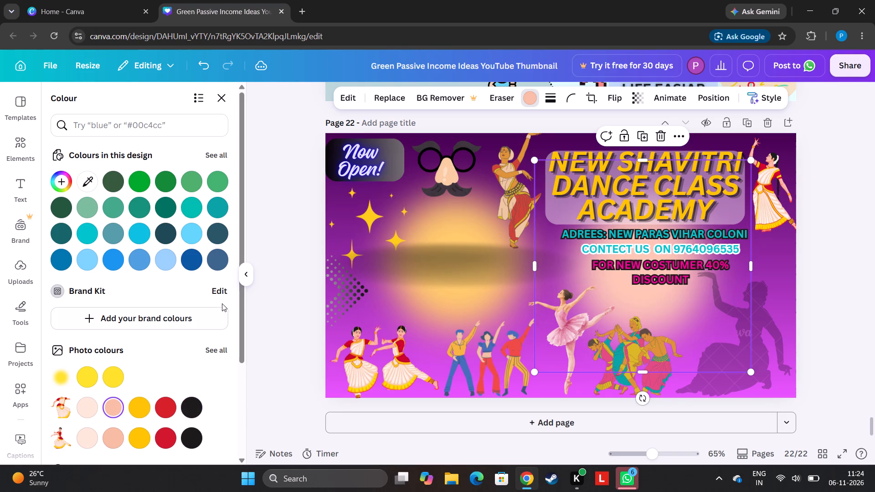
drag(243, 325, 221, 446)
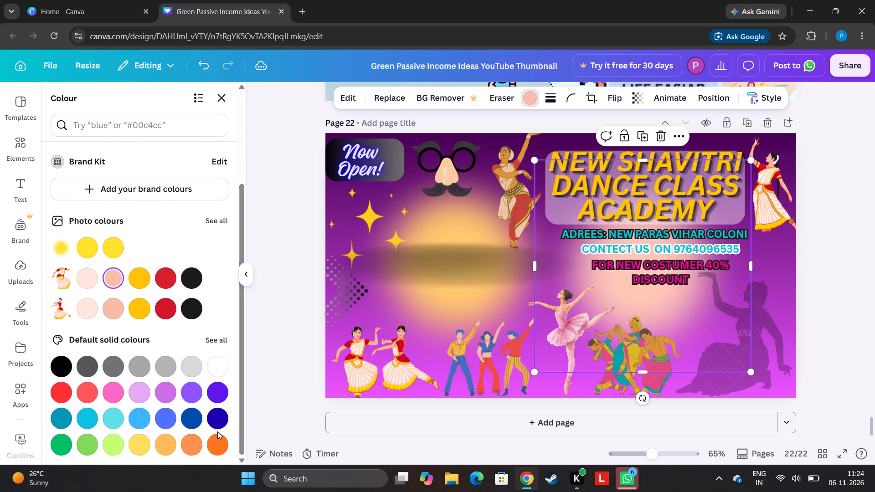
click(217, 417)
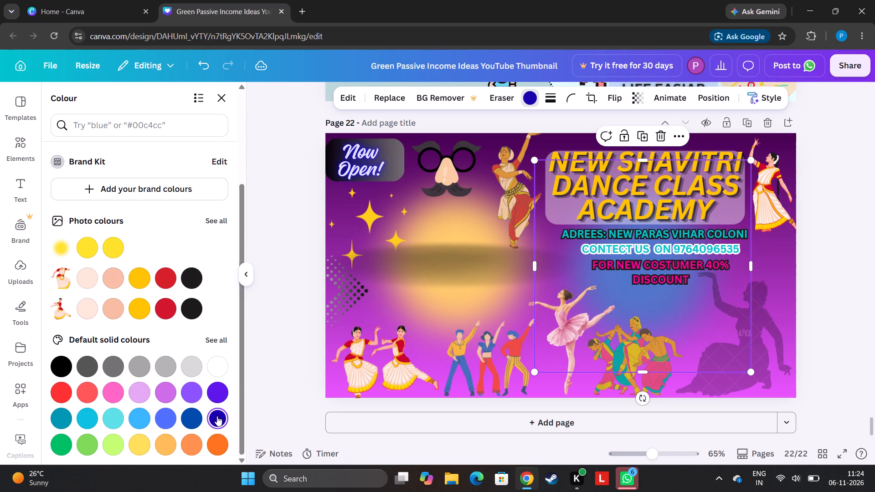
click(214, 362)
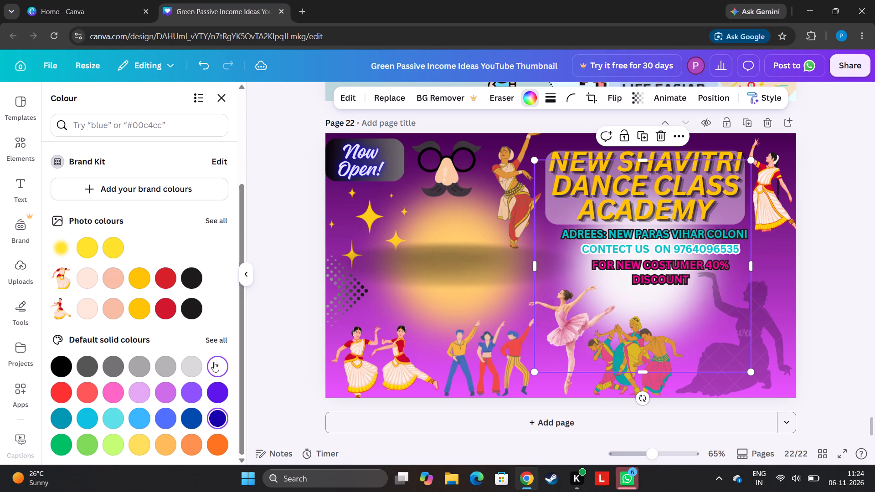
click(187, 381)
click(182, 397)
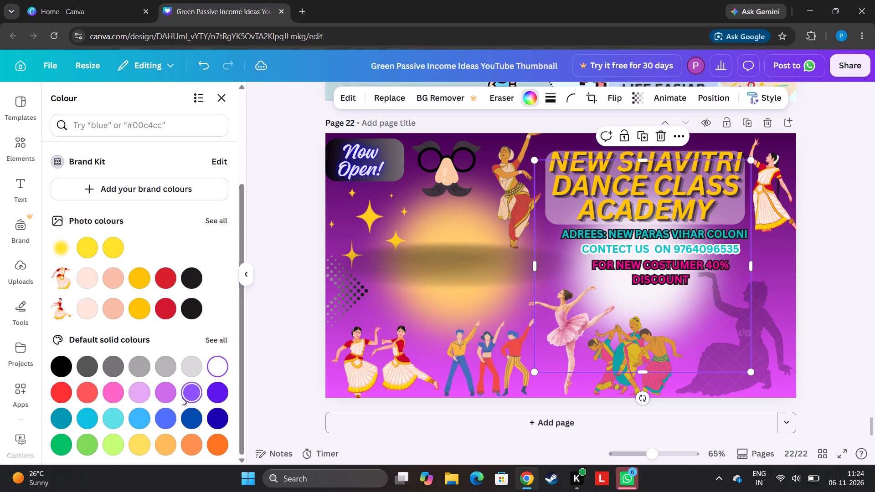
click(189, 391)
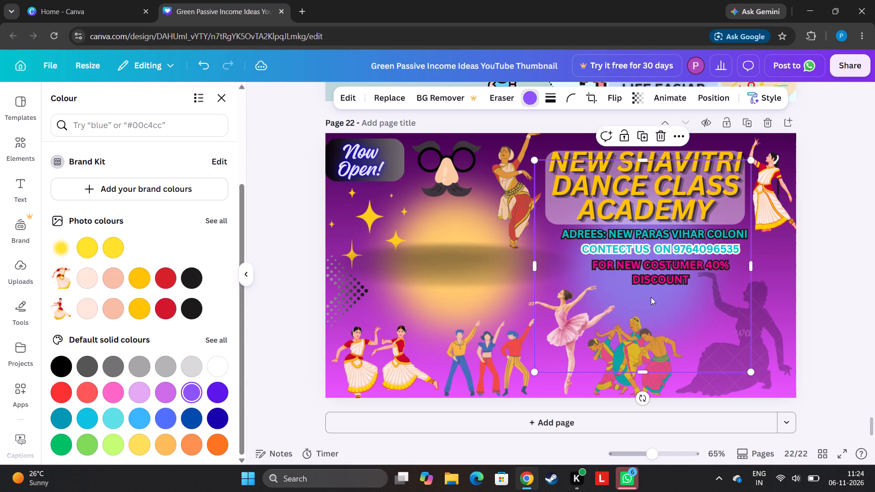
Shift the violet glow up and slightly right so it sits behind the address, contact and discount lines.
drag(669, 299, 682, 282)
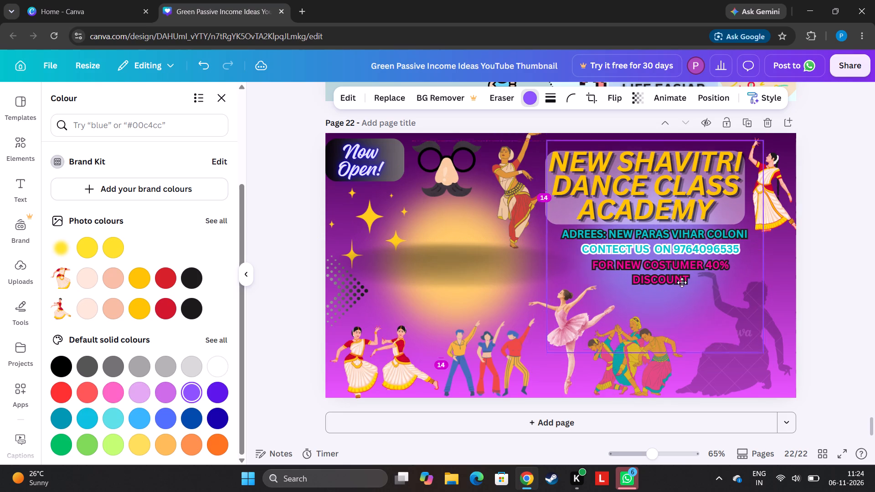
drag(682, 282, 685, 273)
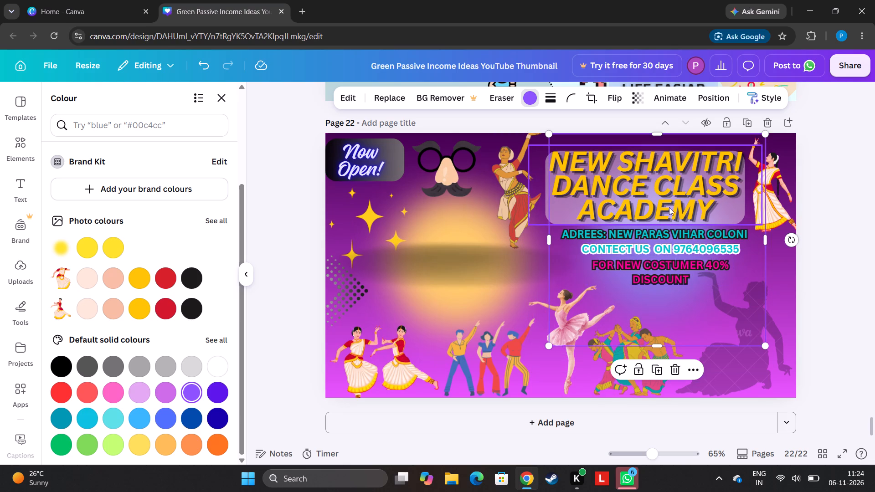